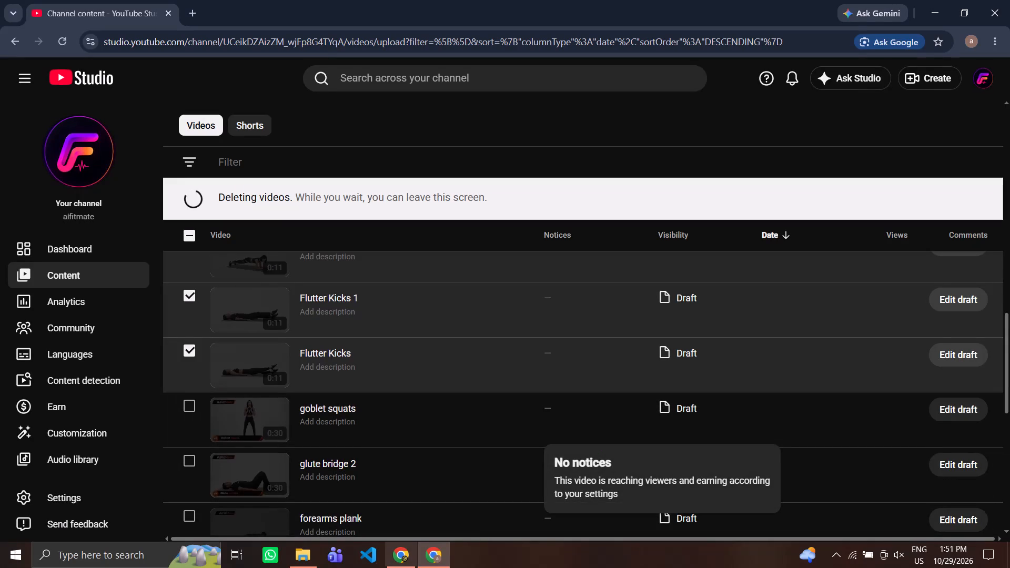
Switch to the other Chrome window, where the Bicycle Crunches video design is open in Canva.
left_click(405, 564)
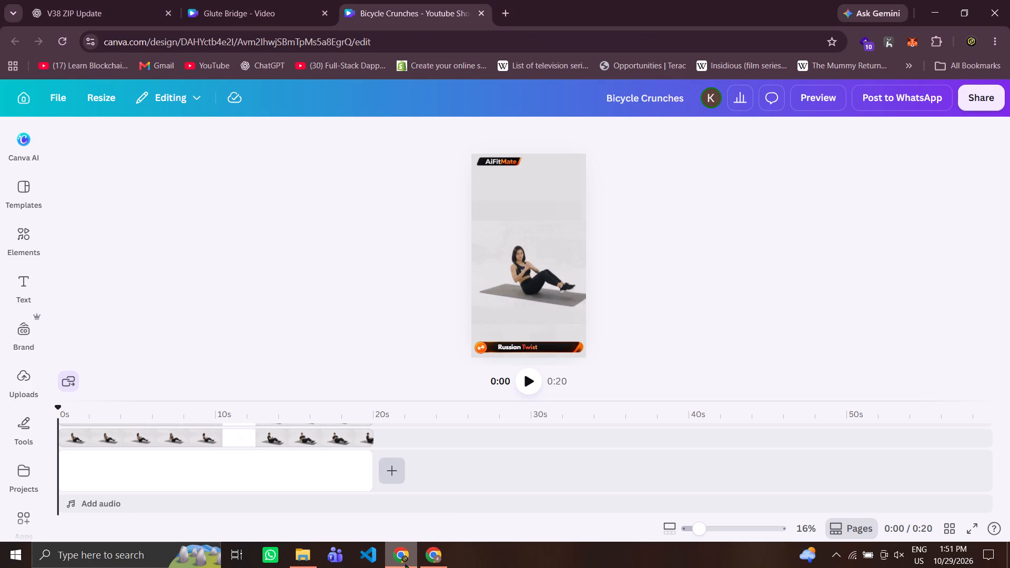
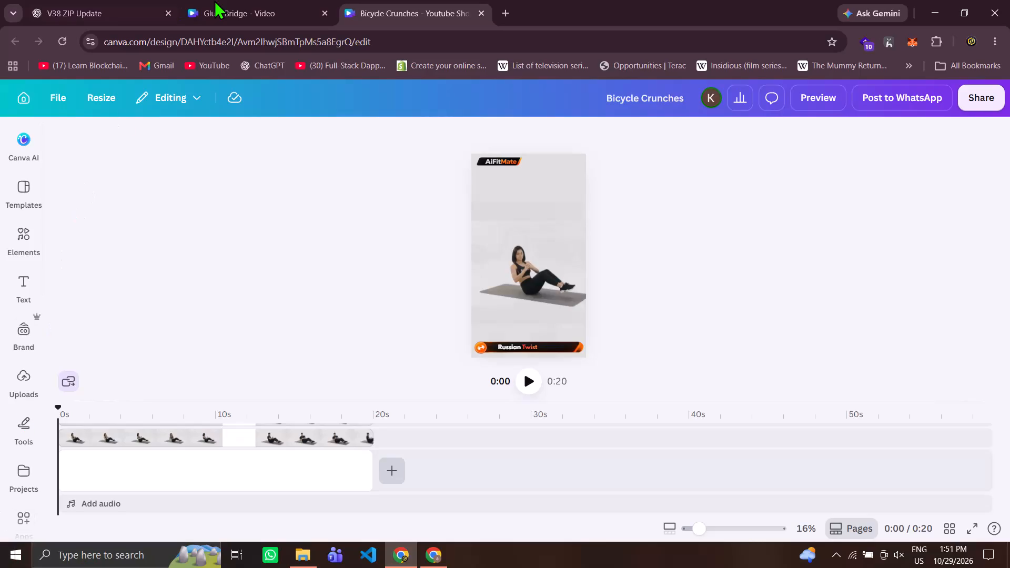
Switch to the Glute Bridge video design.
left_click(216, 0)
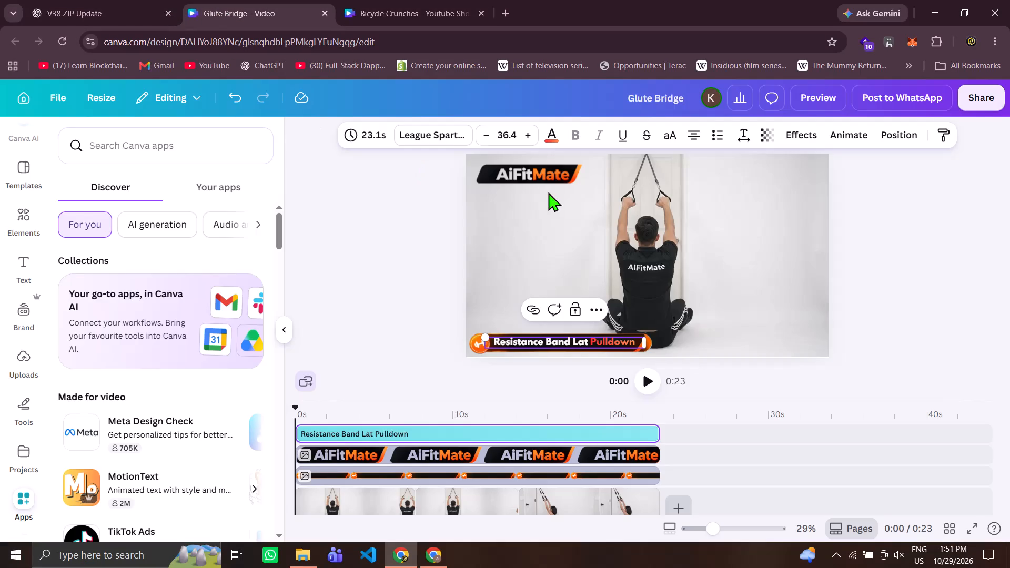
Play through the video and apply a Fade animation on exit to the second clip, at about 11.8 s.
left_click(648, 376)
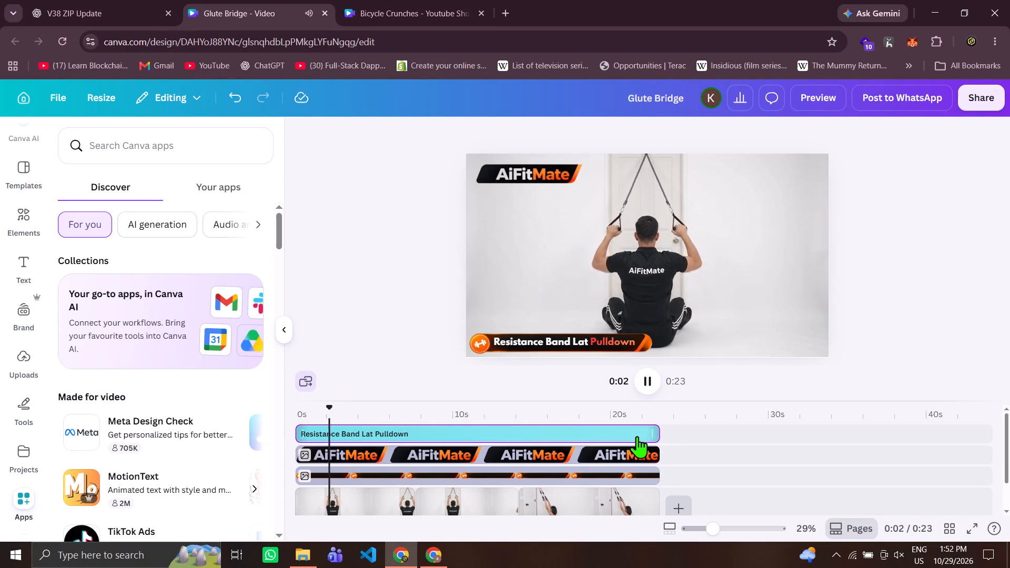
left_click(479, 489)
left_click(655, 384)
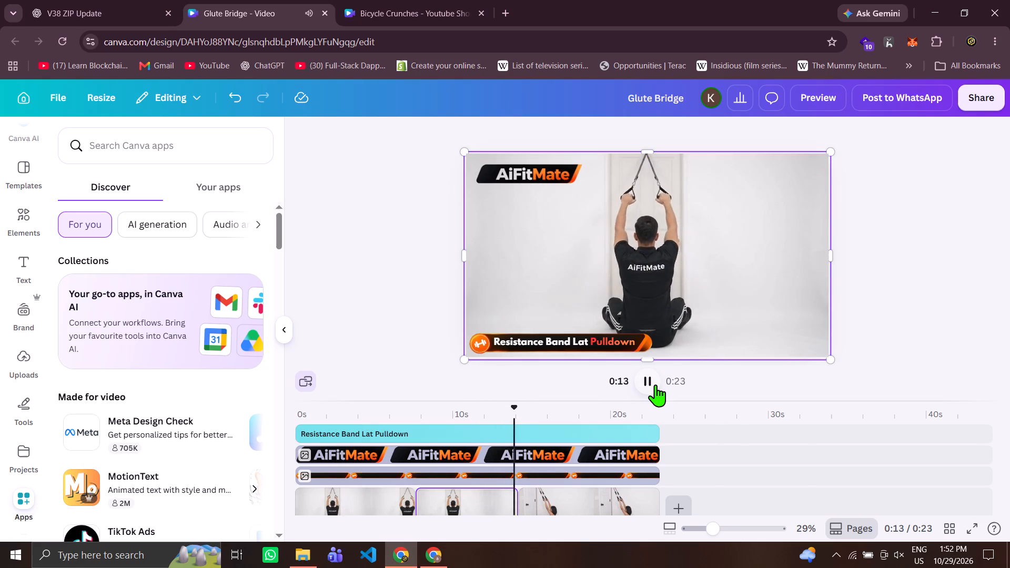
left_click(483, 505)
left_click(888, 135)
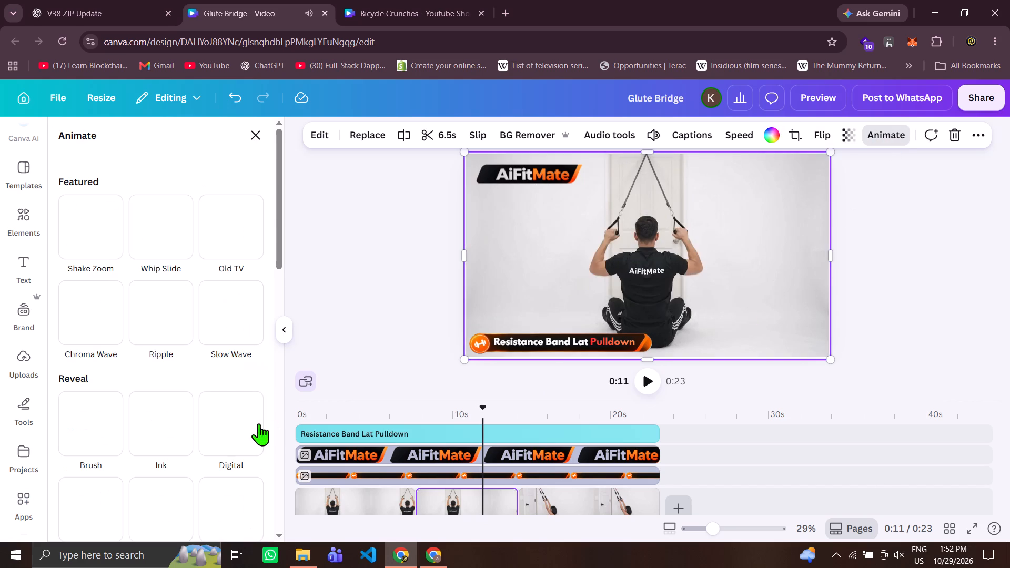
left_click(281, 286)
left_click(233, 244)
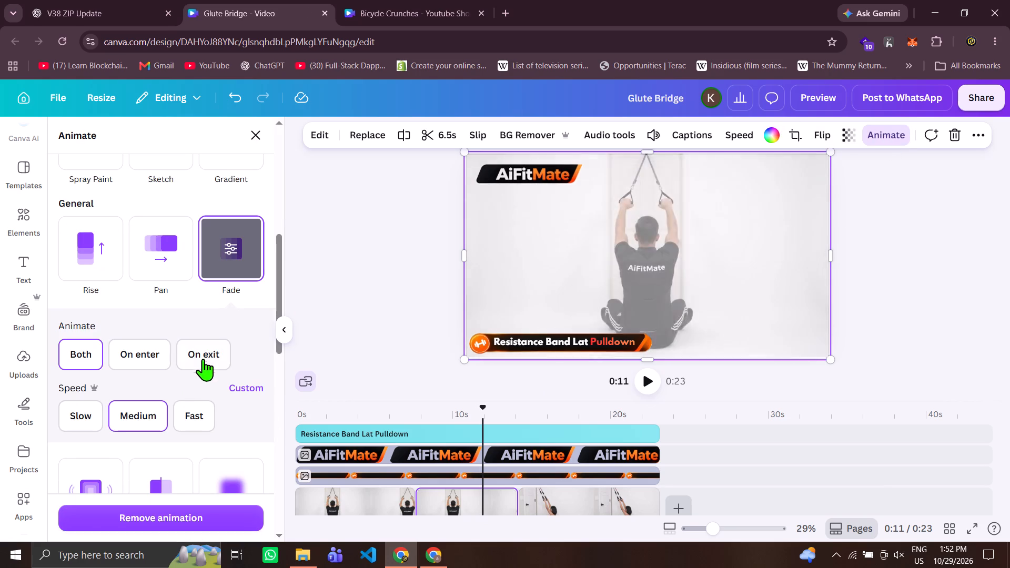
left_click(205, 356)
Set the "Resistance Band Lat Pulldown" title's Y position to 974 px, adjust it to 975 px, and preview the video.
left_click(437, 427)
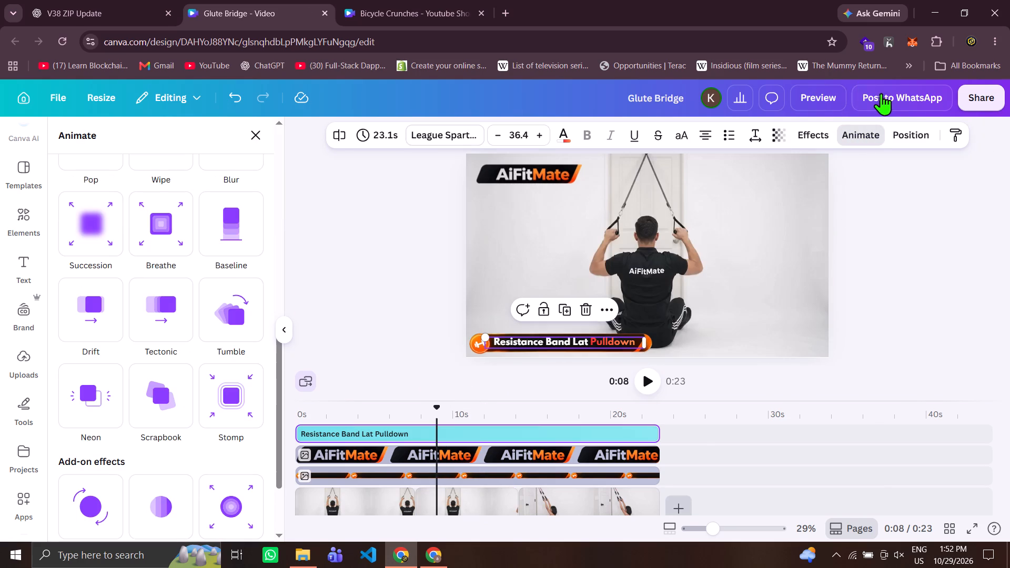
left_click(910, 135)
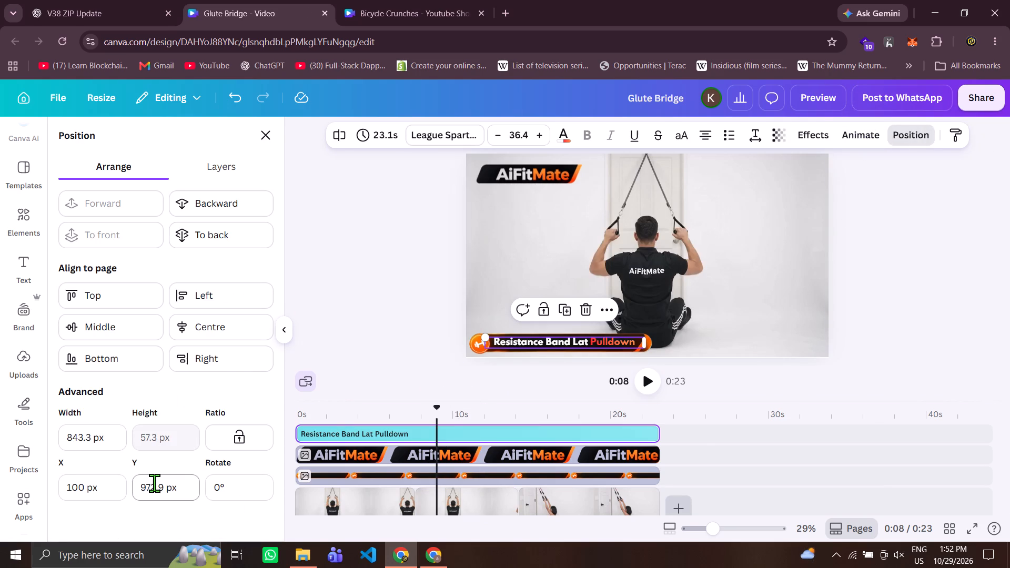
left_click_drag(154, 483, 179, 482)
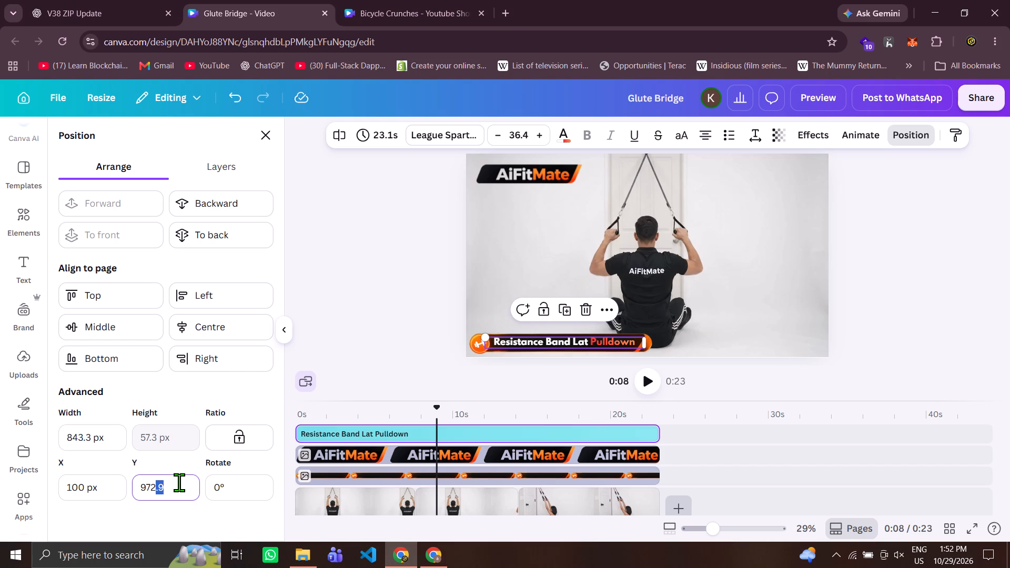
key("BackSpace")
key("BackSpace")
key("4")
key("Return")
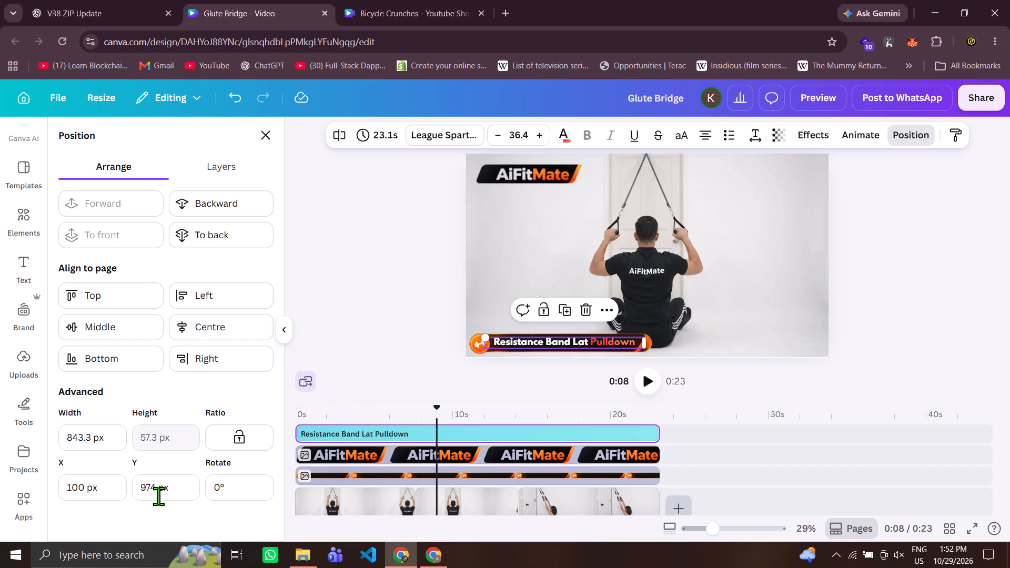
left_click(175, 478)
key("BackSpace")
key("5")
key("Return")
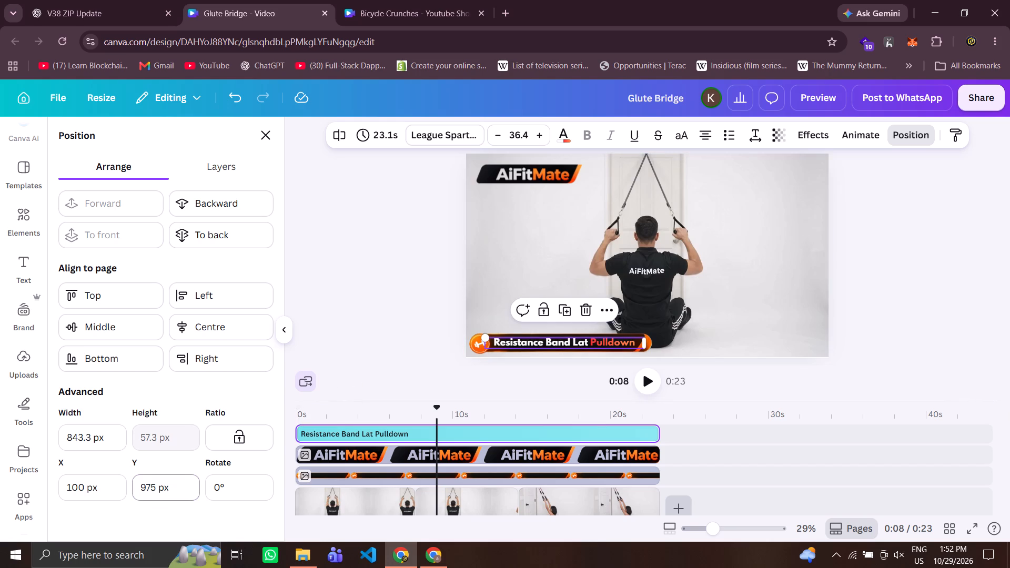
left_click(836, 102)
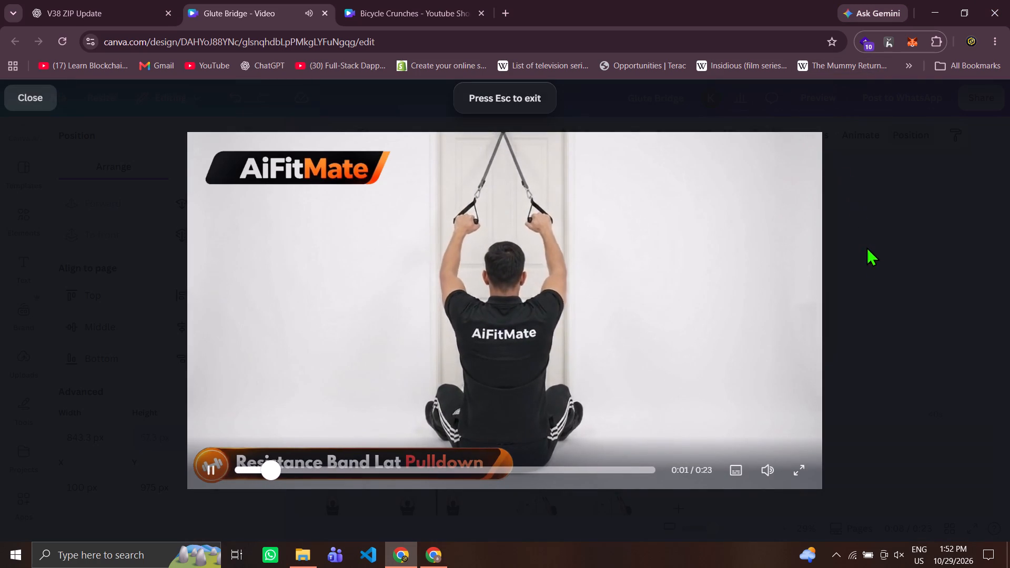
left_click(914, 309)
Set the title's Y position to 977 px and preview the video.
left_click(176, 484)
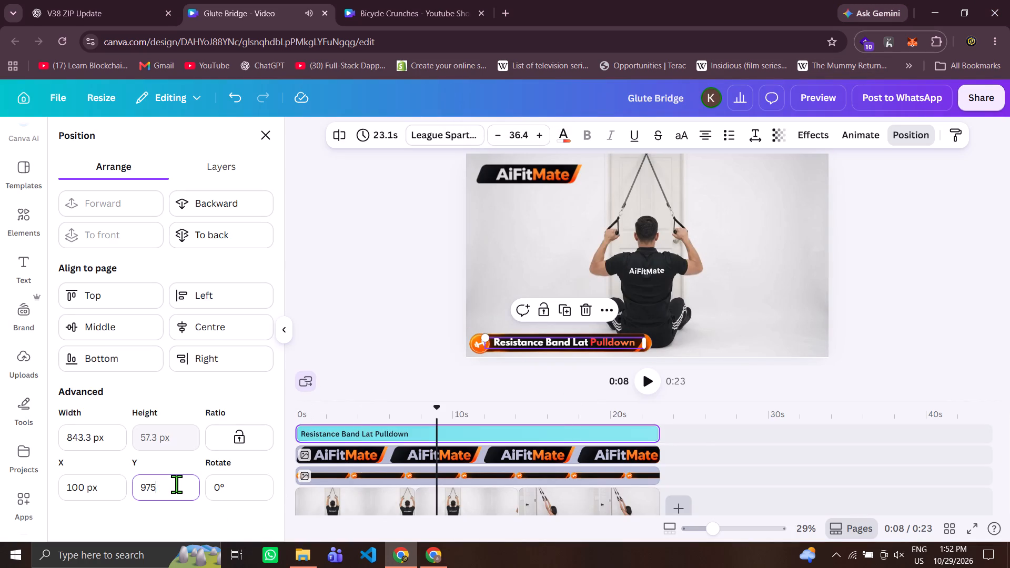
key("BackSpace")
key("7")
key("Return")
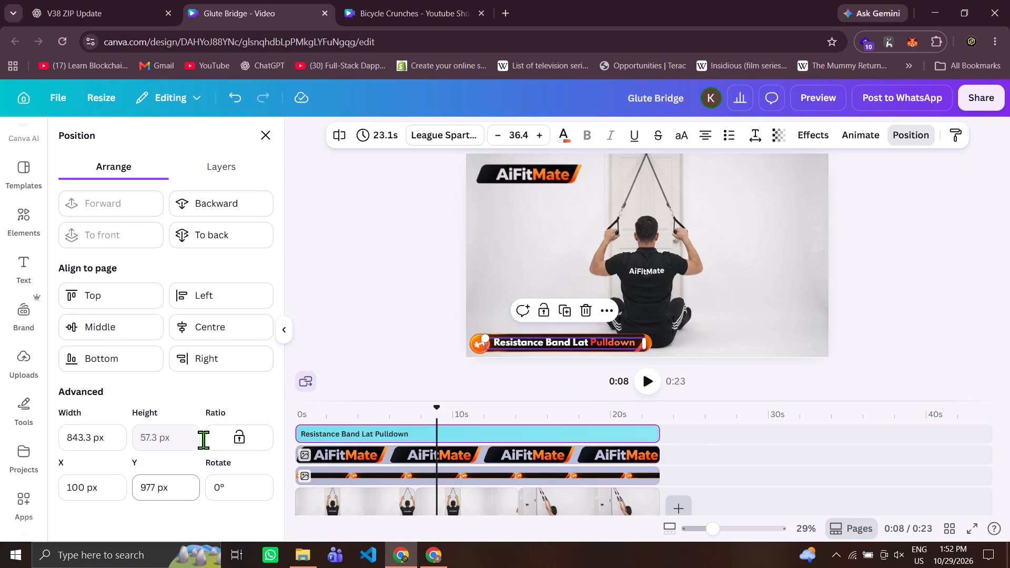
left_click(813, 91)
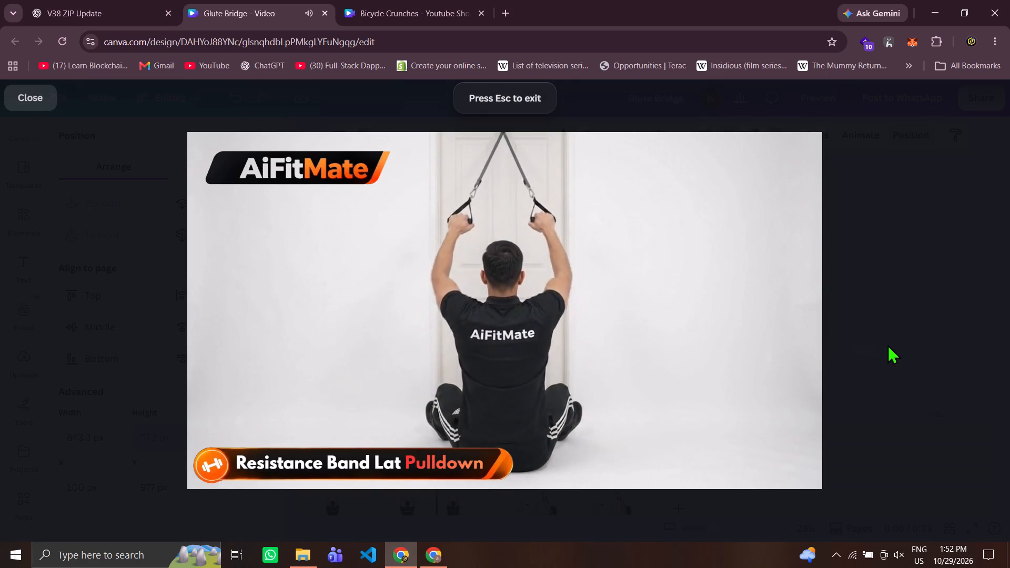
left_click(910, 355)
Set the title's Y position to 980 px and preview the video.
left_click(158, 478)
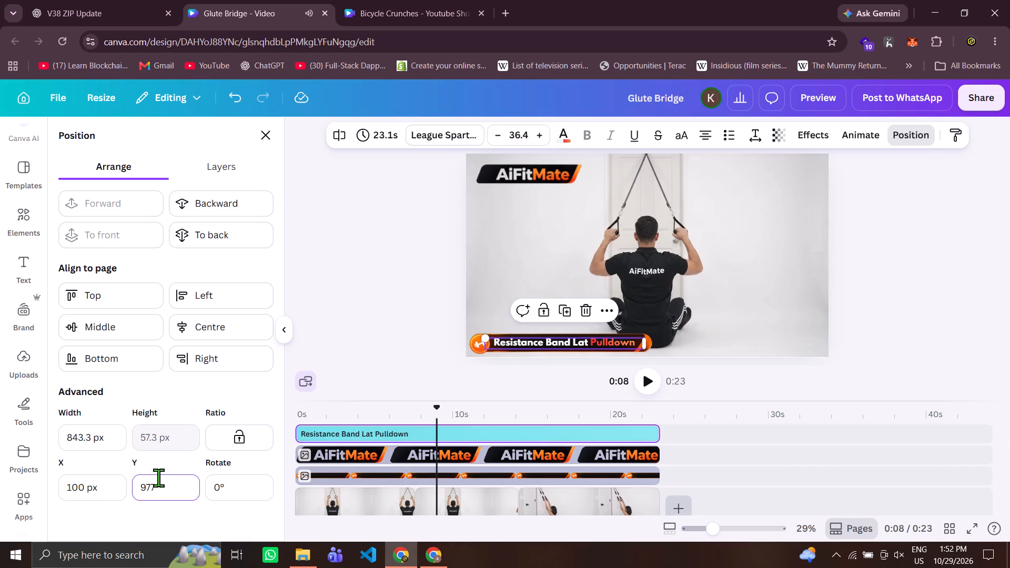
key("BackSpace")
key("BackSpace")
type("80")
key("Return")
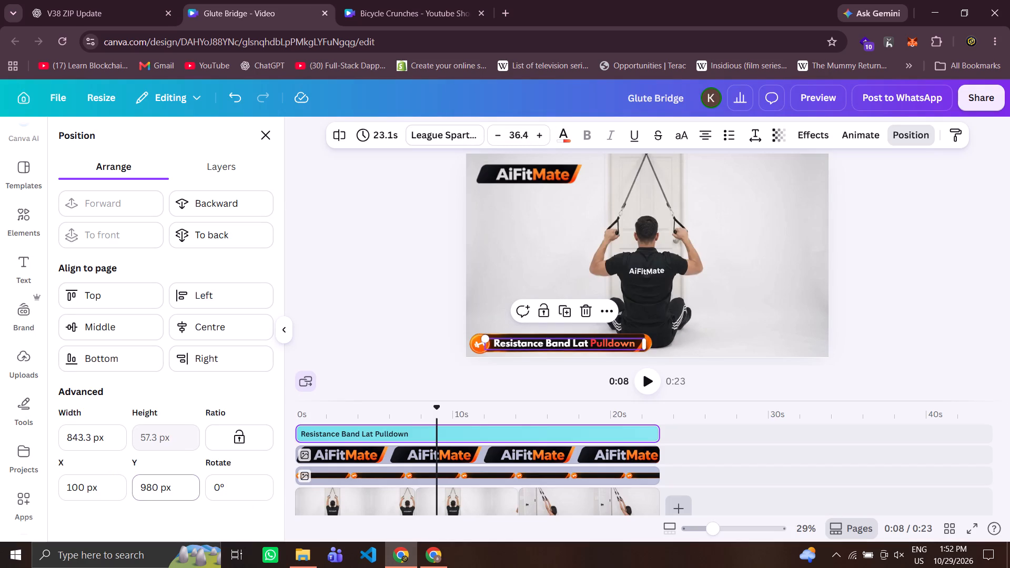
left_click(851, 104)
left_click(829, 98)
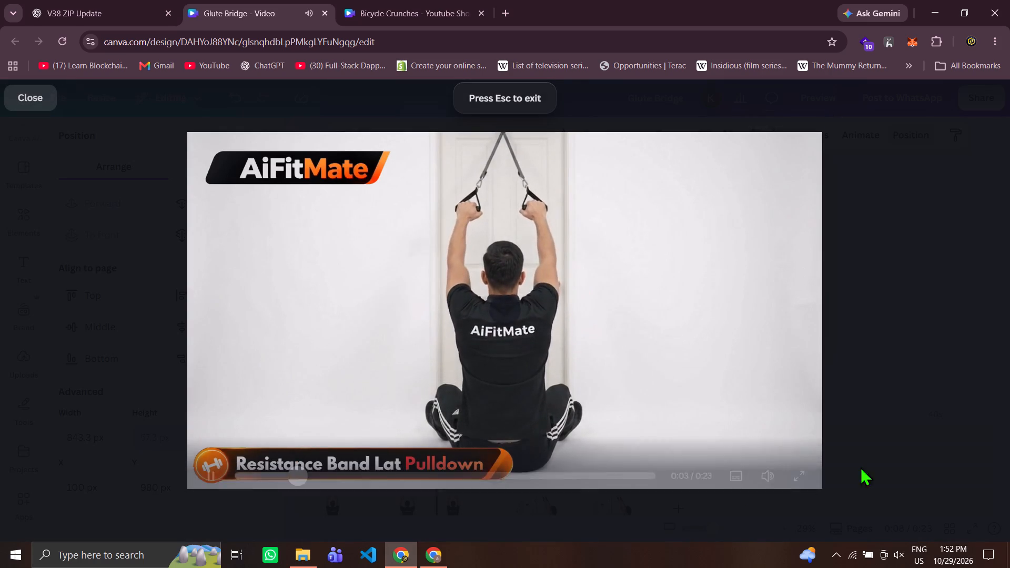
left_click(883, 457)
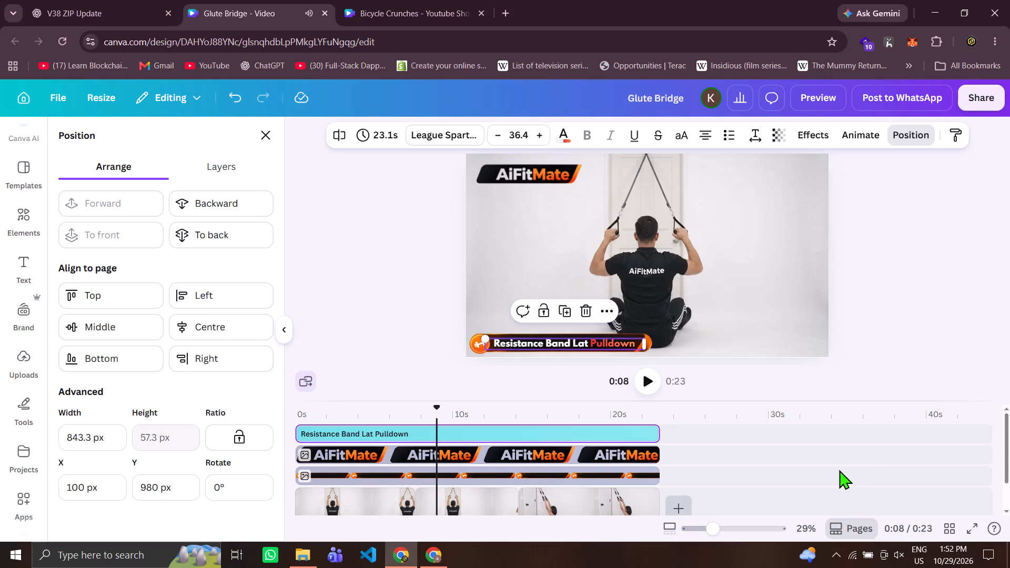
Download the Glute Bridge design as an MP4 video in 4K quality.
left_click(986, 100)
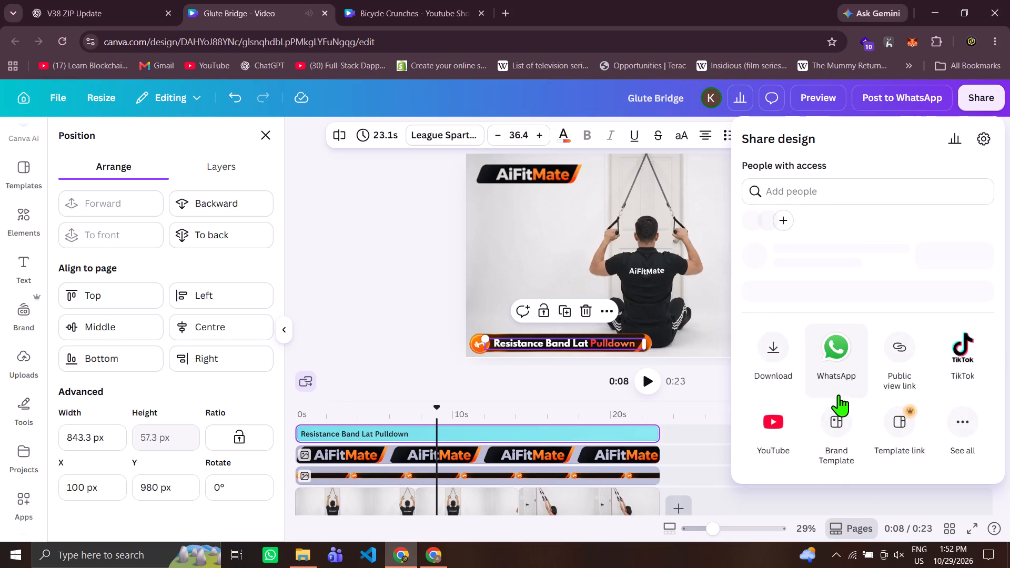
left_click(774, 420)
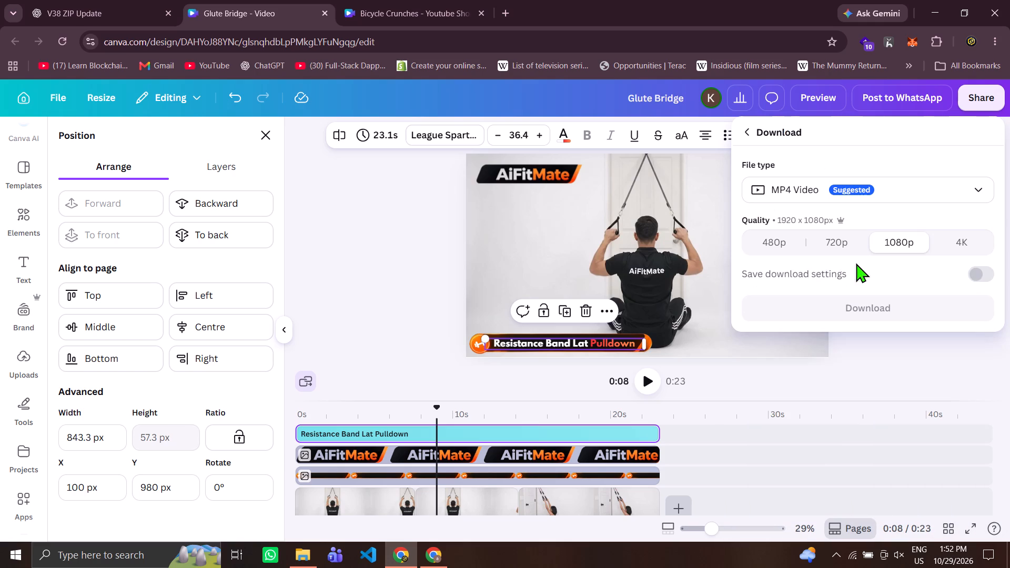
left_click(968, 244)
left_click(956, 252)
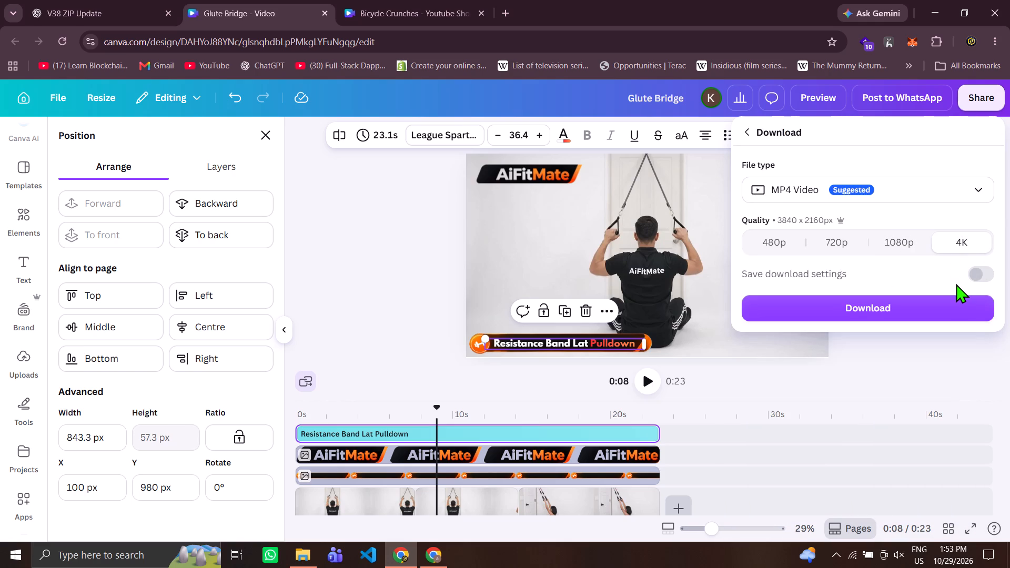
left_click(931, 303)
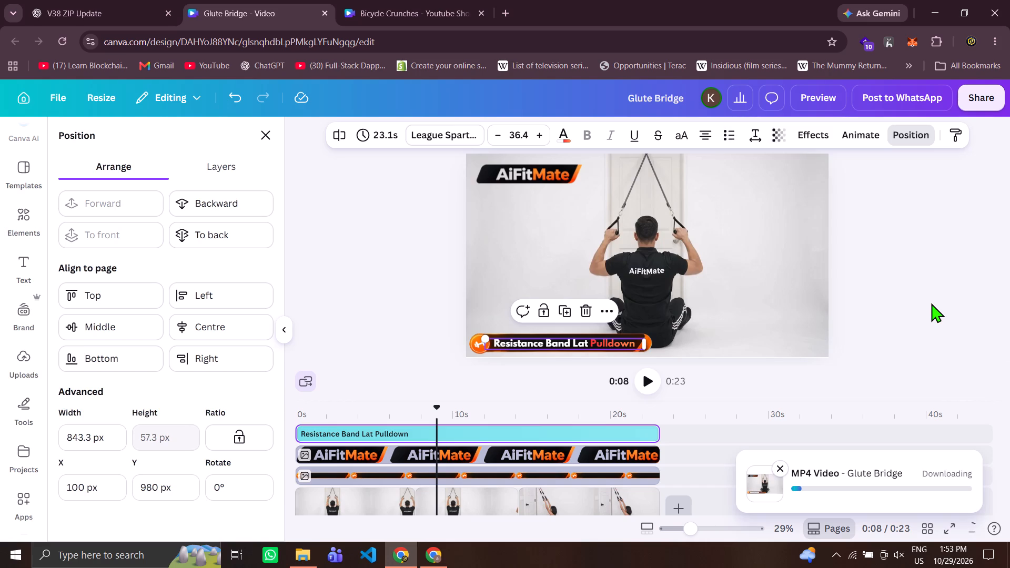
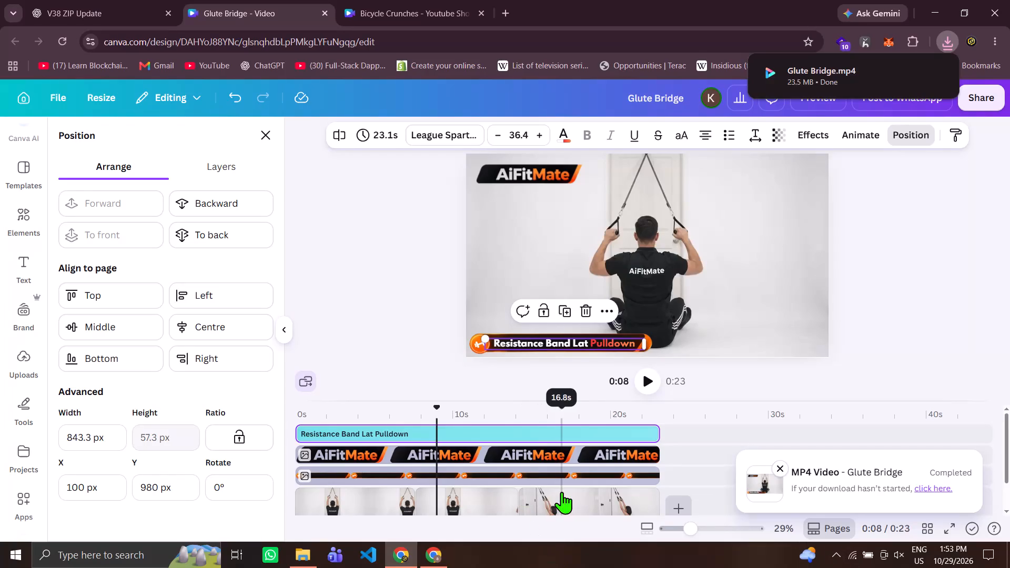
Select all the video clips in the timeline and open their volume settings.
left_click(580, 492)
left_click(365, 498, "shift")
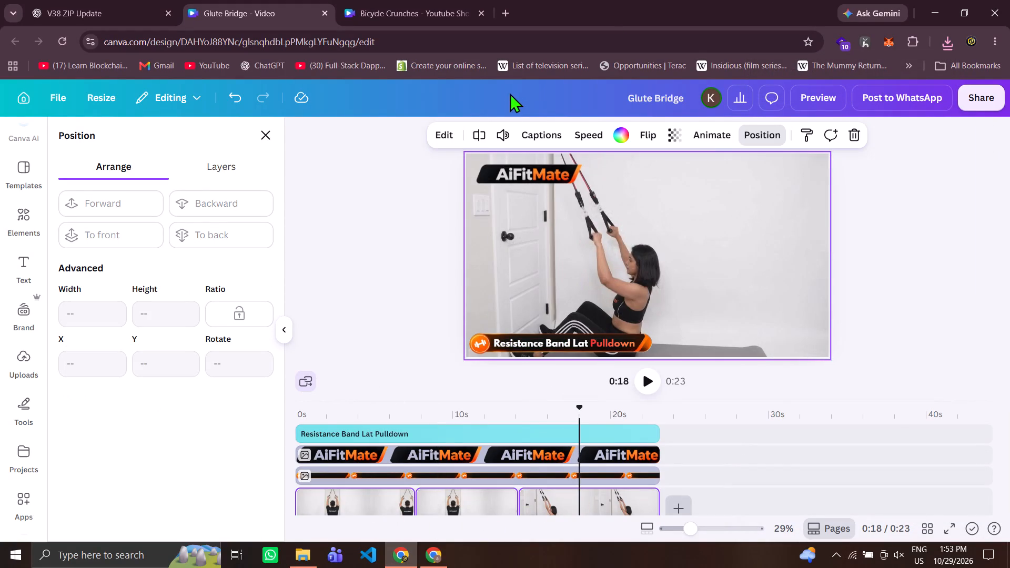
left_click(502, 146)
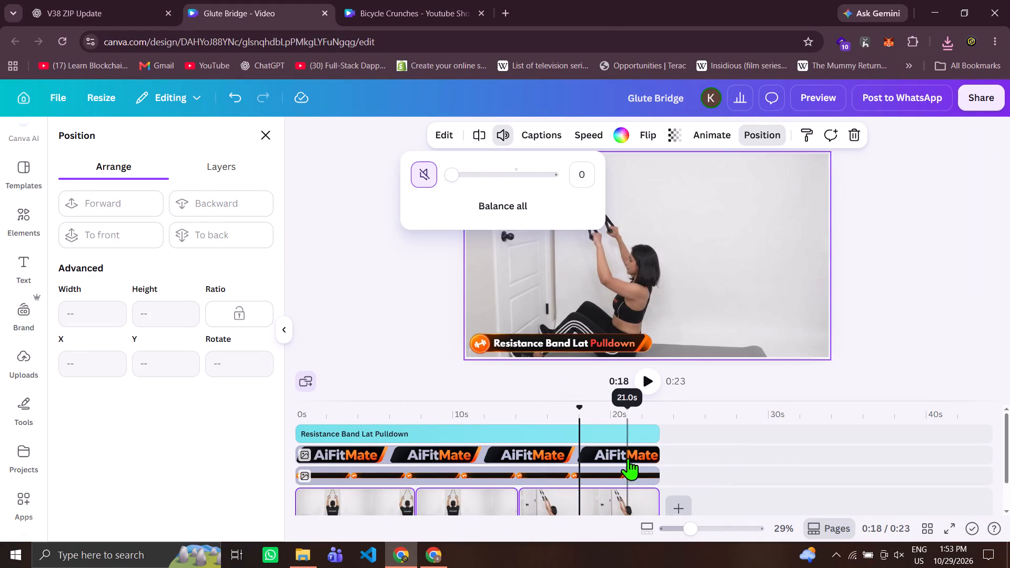
Delete the "Resistance Band Lat Pulldown" title, the AiFitMate logo and the title's banner graphic from the video.
left_click(628, 427)
left_click(638, 475, "shift")
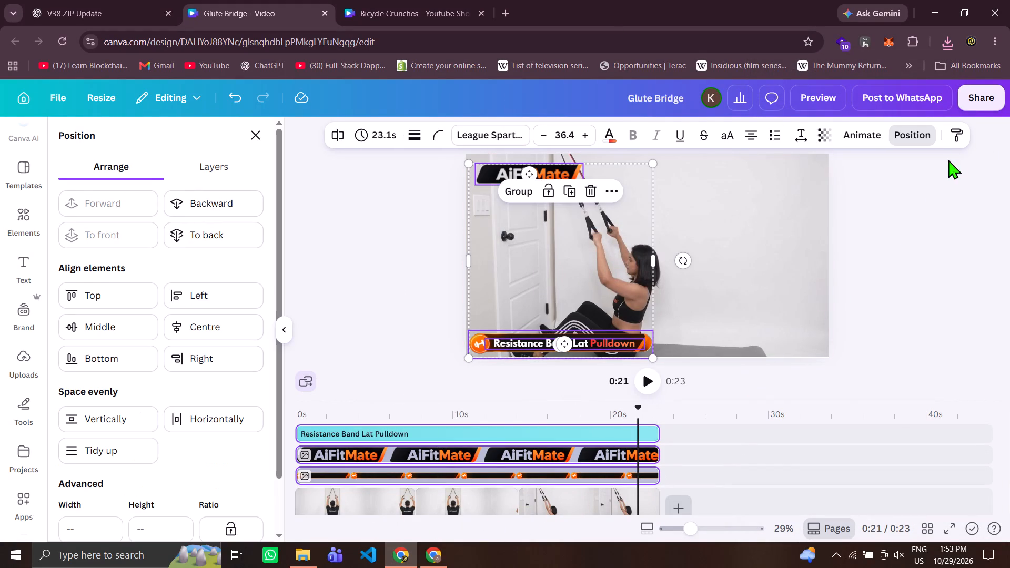
key("Delete")
Download the Glute Bridge design without its overlays as an MP4 video in 4K quality.
left_click(977, 89)
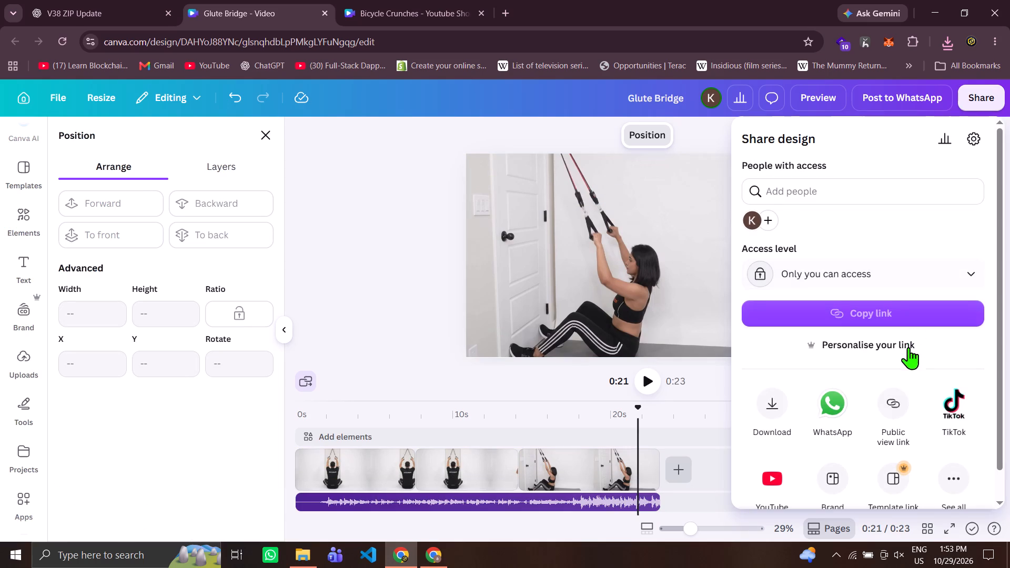
left_click(770, 412)
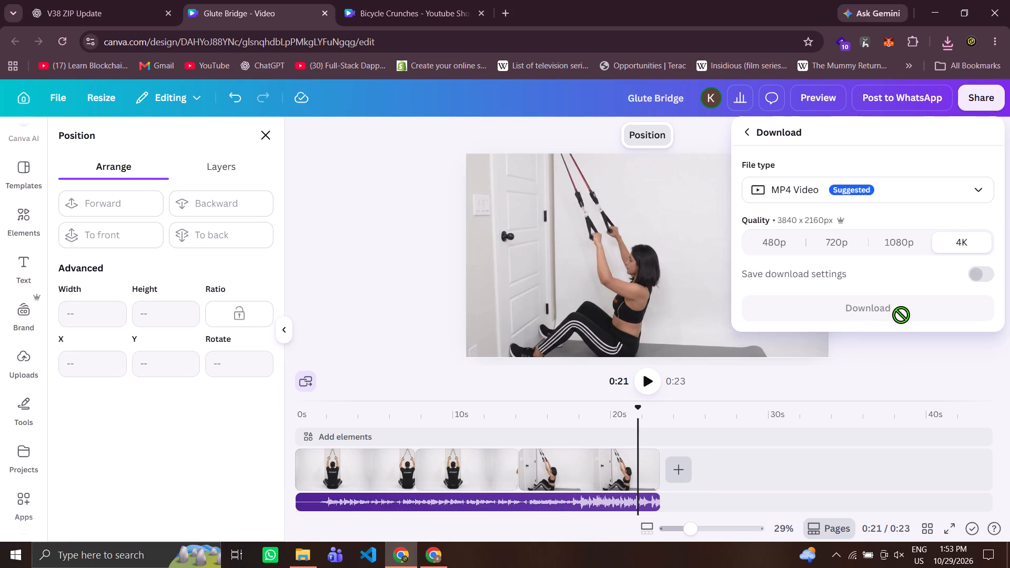
left_click(902, 316)
left_click(902, 316)
Undo the deletion of the title, logo and banner graphic.
key("ctrl+z")
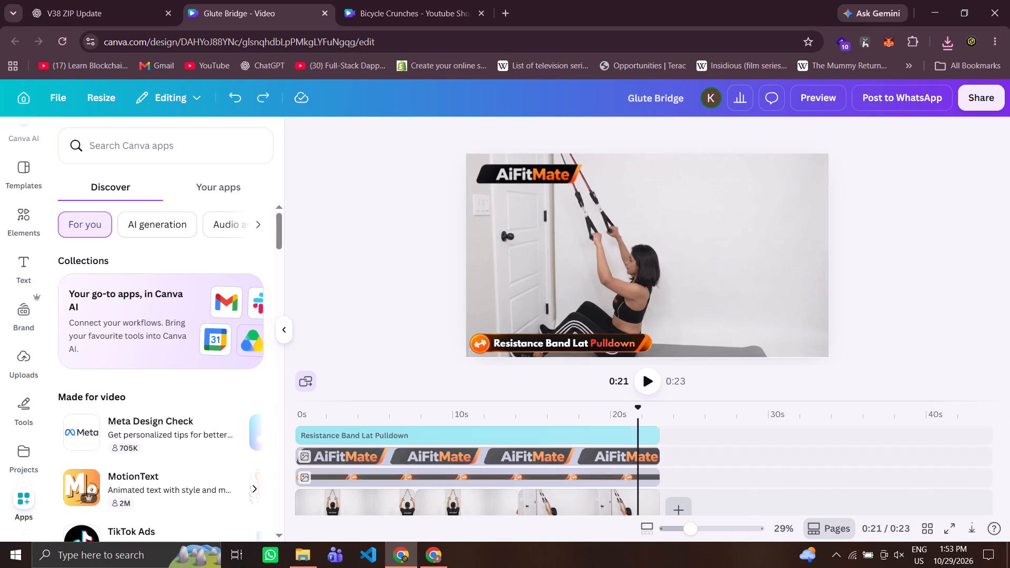
Check the progress of the Glute Bridge MP4 download.
left_click(974, 522)
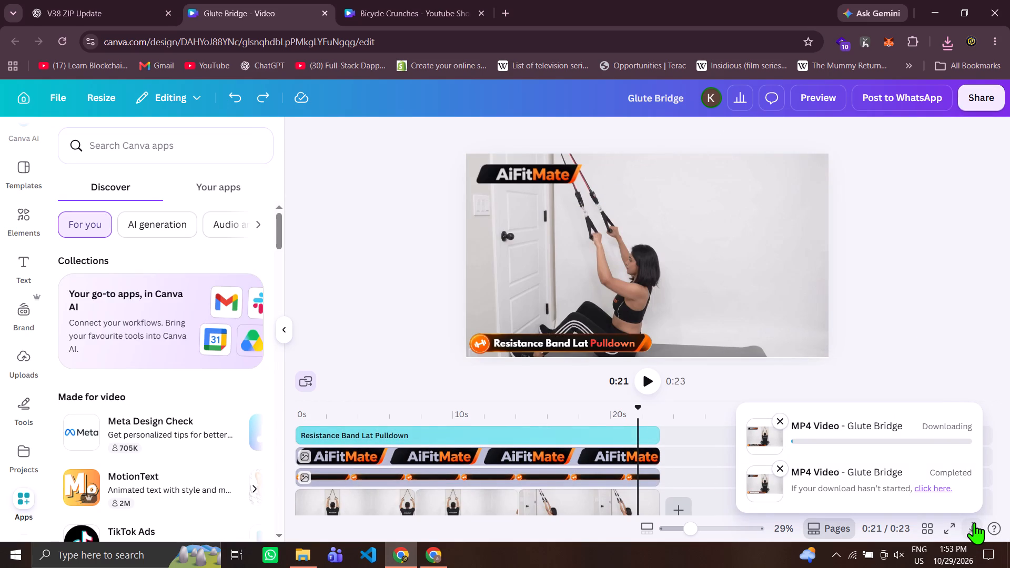
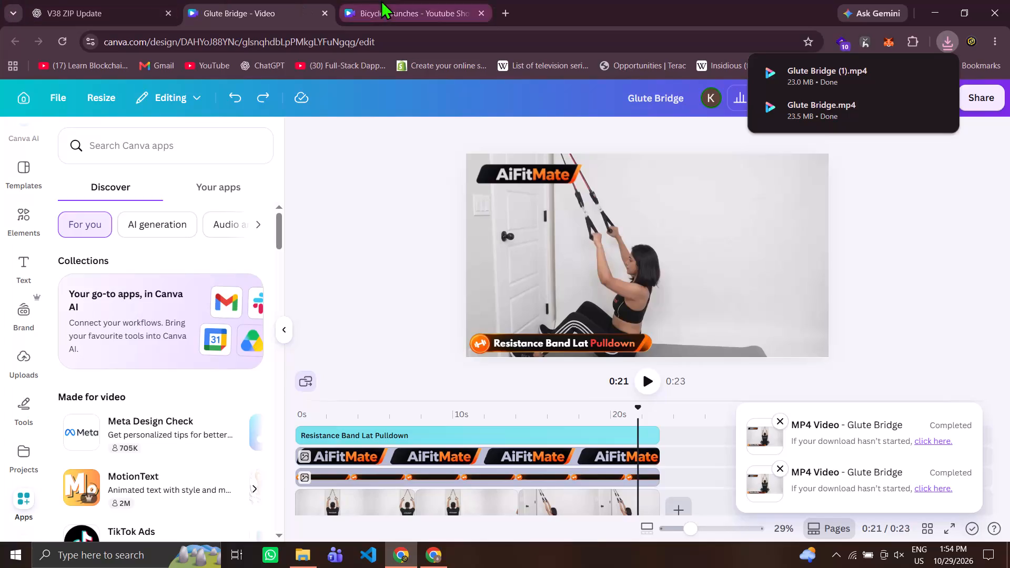
Switch to the Bicycle Crunches design and upload the "Glute Bridge (1)" video from the Downloads folder.
left_click(408, 0)
left_click(27, 374)
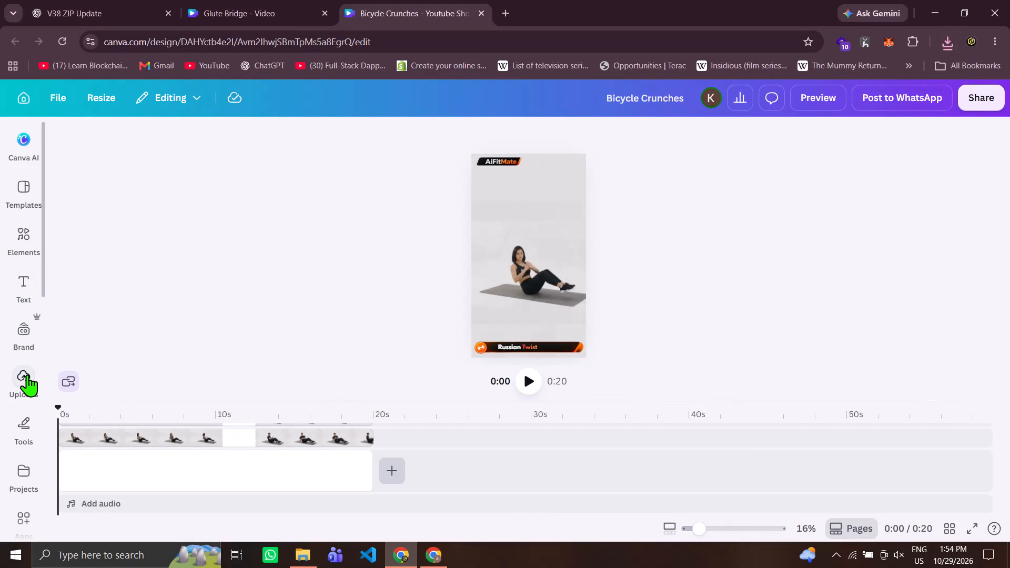
left_click(125, 180)
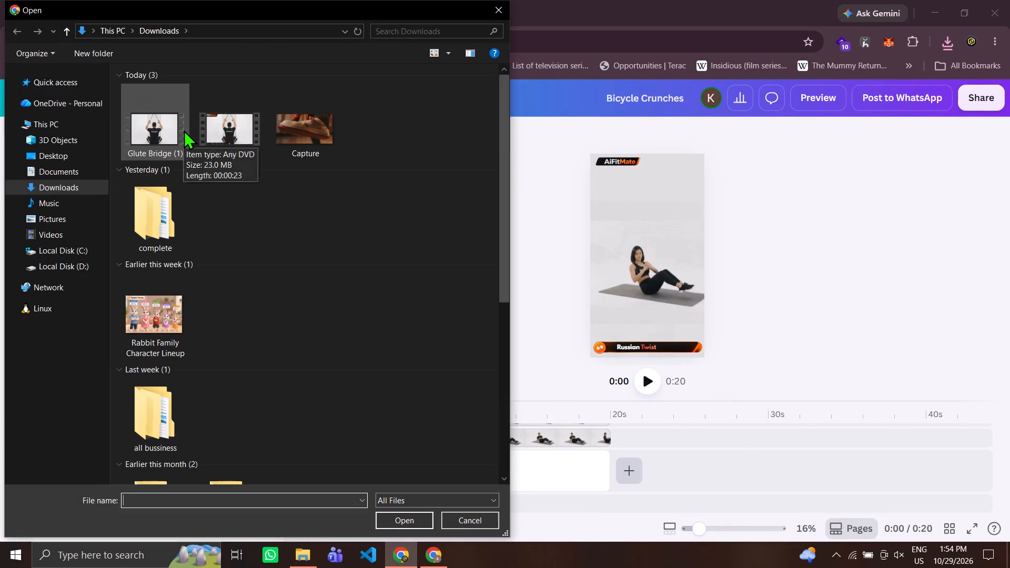
double_click(184, 129)
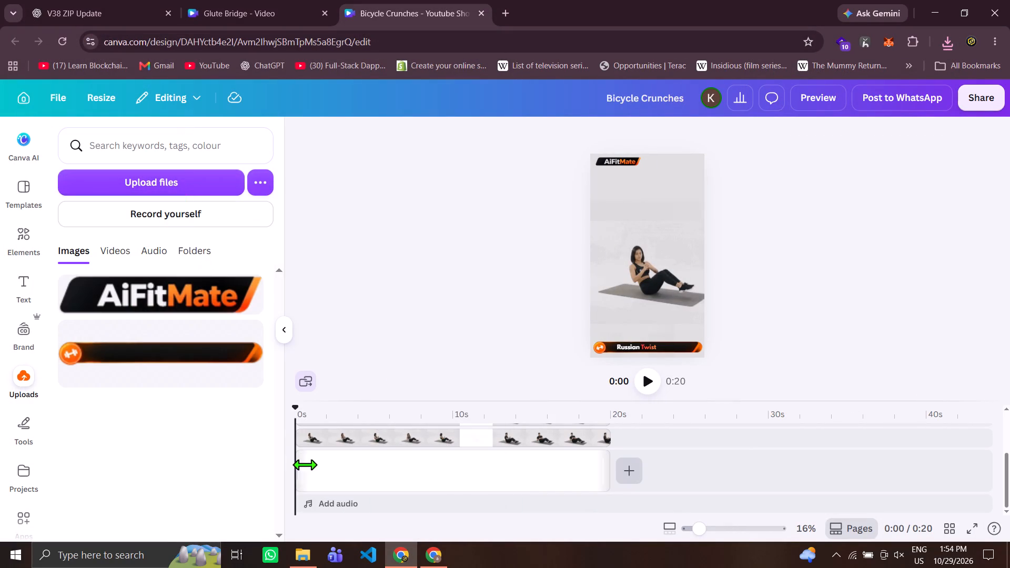
Replace both Russian Twist clips on the timeline, front and blurred backdrop, with the uploaded 23.1 s lat pulldown video.
left_click(1007, 437)
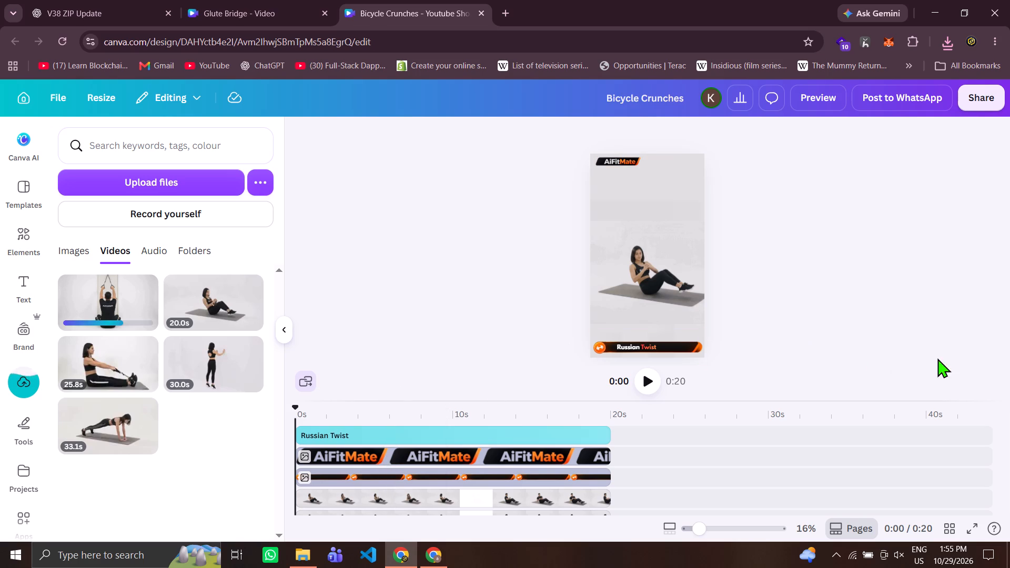
left_click_drag(1009, 443, 1009, 458)
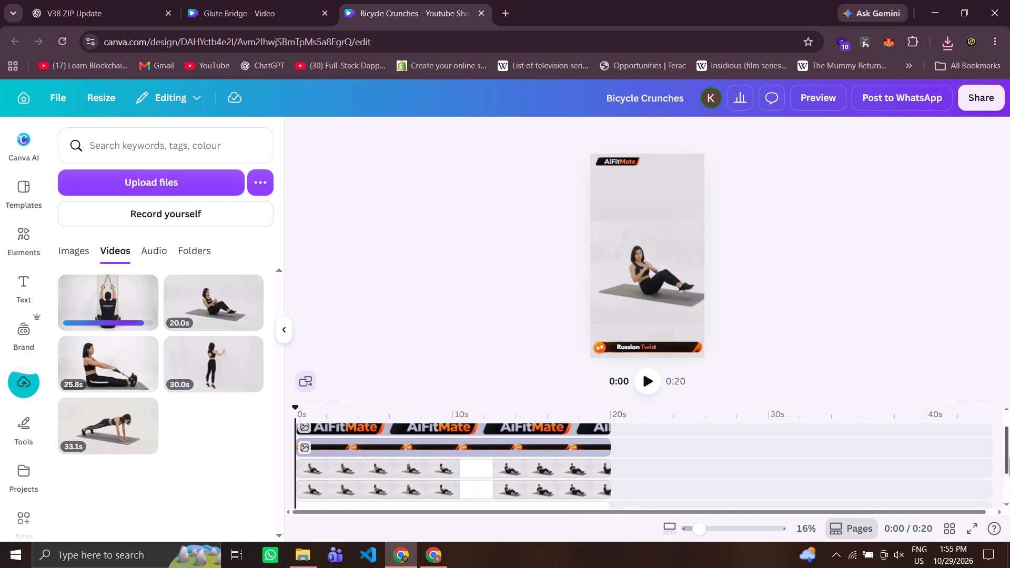
left_click_drag(1009, 458, 1009, 458)
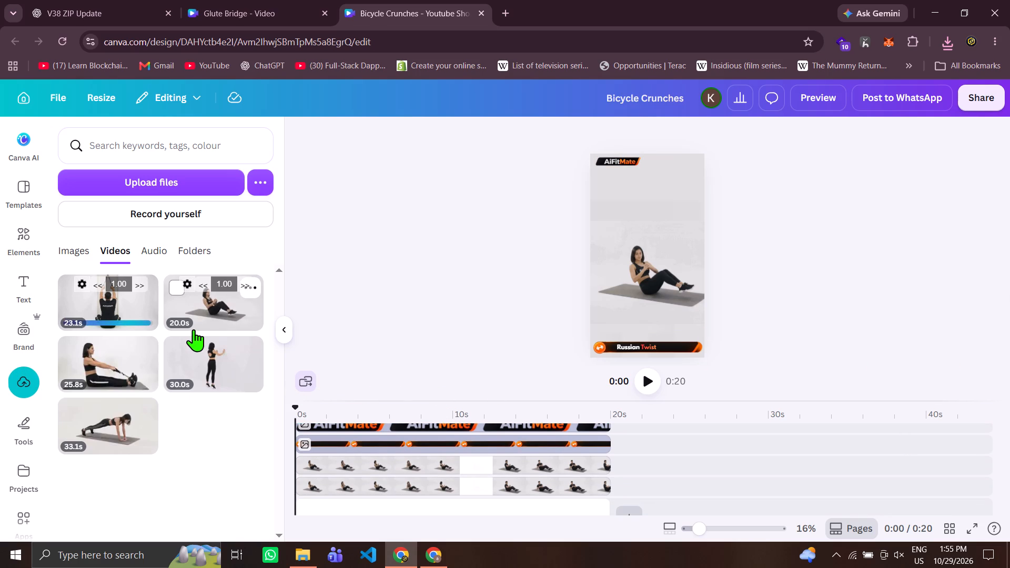
left_click_drag(110, 313, 449, 474)
left_click_drag(125, 316, 591, 507)
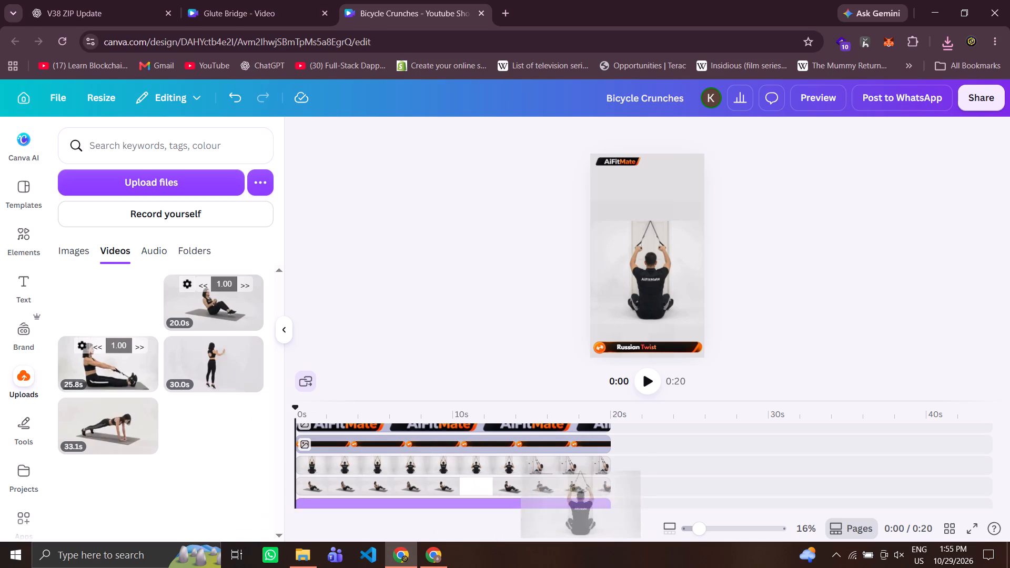
left_click_drag(591, 507, 594, 480)
Extend both lat pulldown clips on the timeline to their full 23.1 s length.
left_click_drag(603, 470, 756, 448)
left_click_drag(648, 465, 682, 466)
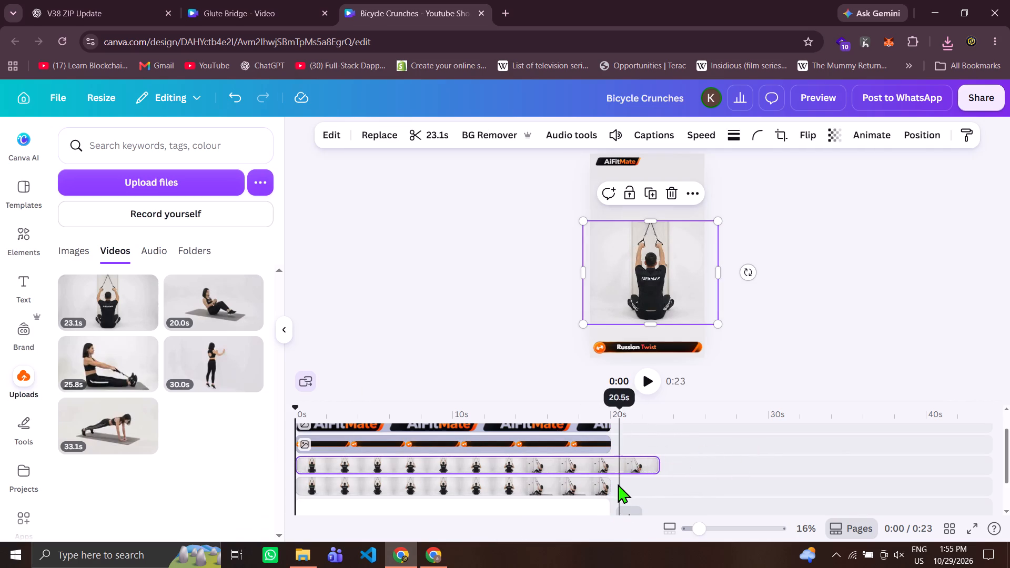
left_click_drag(600, 488, 713, 483)
Extend the title, AiFitMate logo and banner layers, as well as the page, to 23.1 s to match the clips.
left_click_drag(1009, 447, 1009, 445)
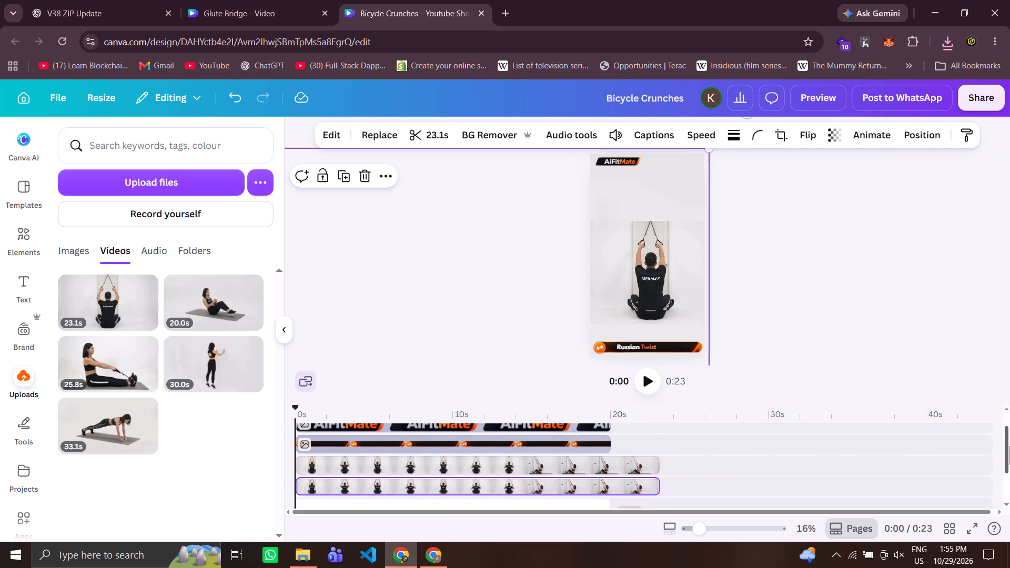
left_click_drag(1009, 445, 1007, 412)
left_click(478, 435)
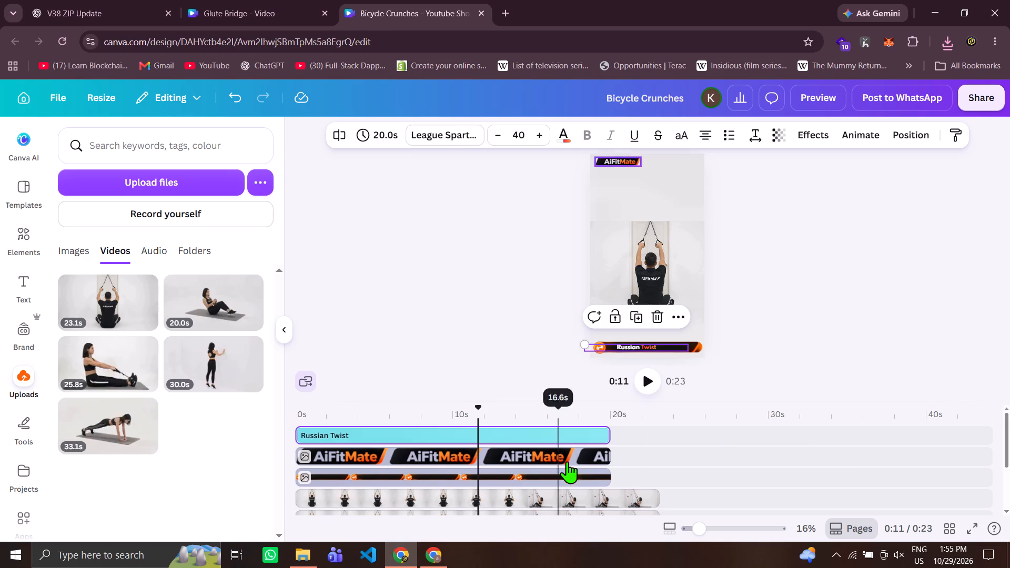
left_click(585, 480, "shift")
left_click_drag(609, 462, 659, 465)
left_click_drag(1009, 449, 1009, 493)
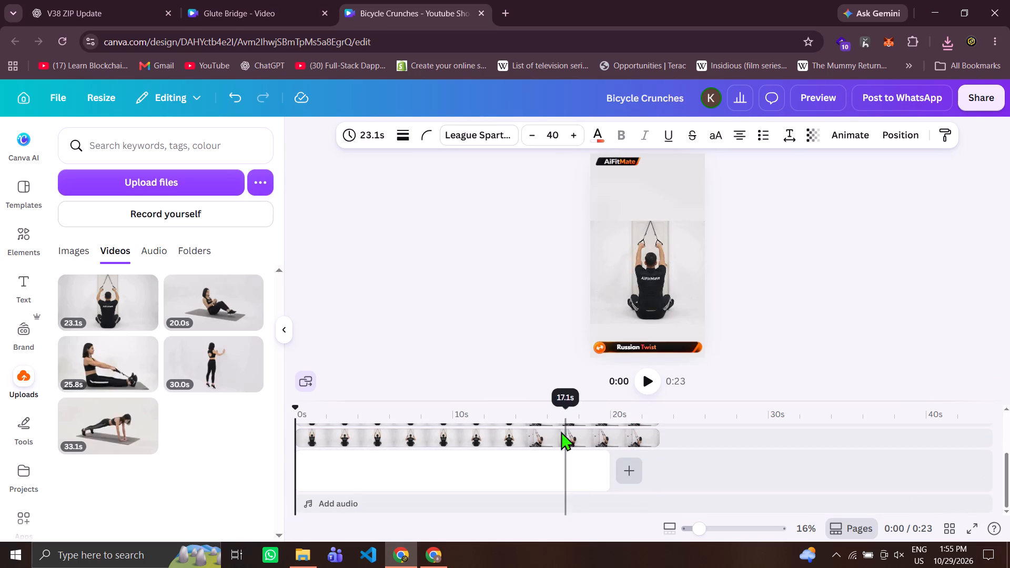
left_click_drag(604, 475, 641, 468)
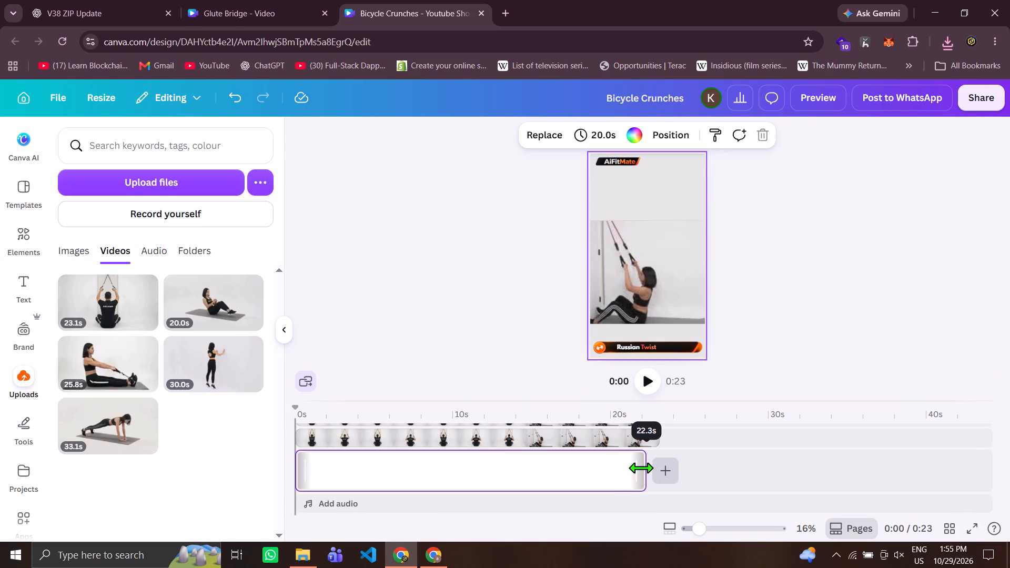
left_click_drag(641, 468, 650, 465)
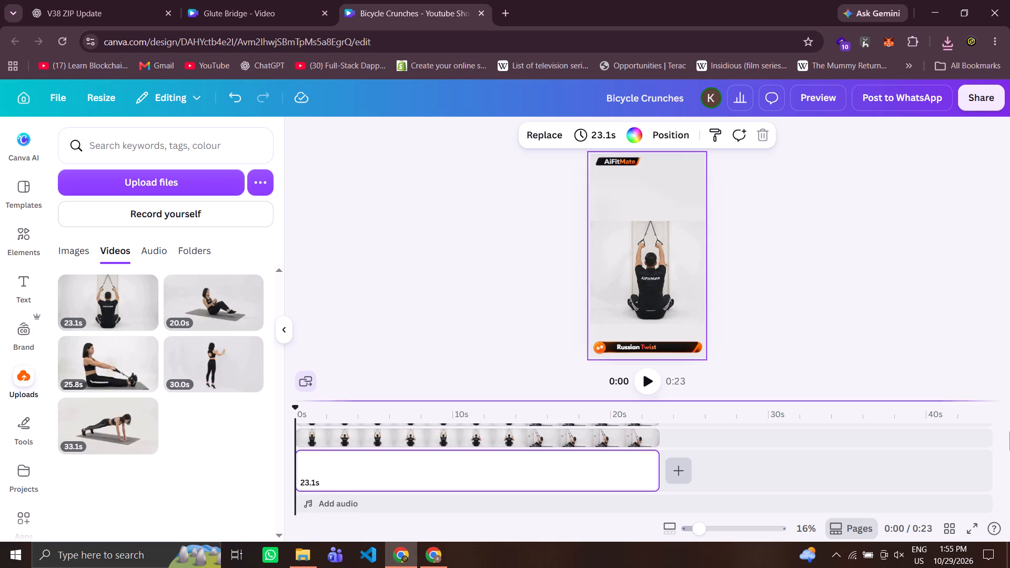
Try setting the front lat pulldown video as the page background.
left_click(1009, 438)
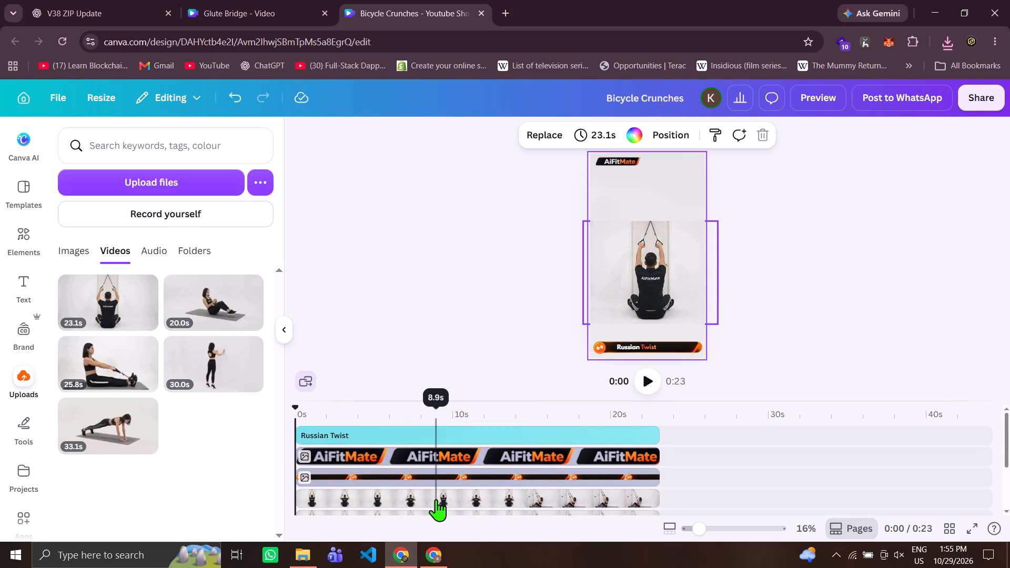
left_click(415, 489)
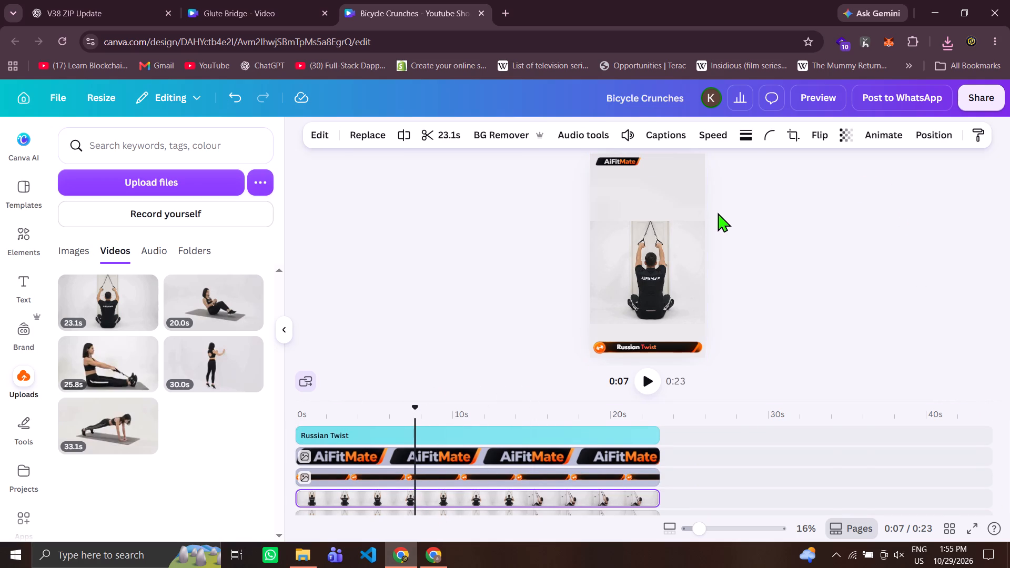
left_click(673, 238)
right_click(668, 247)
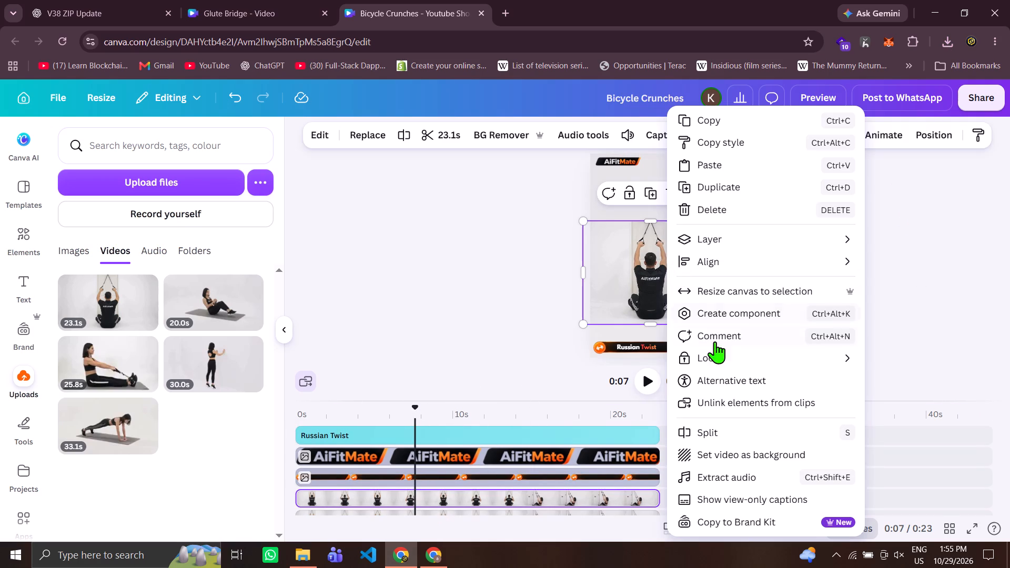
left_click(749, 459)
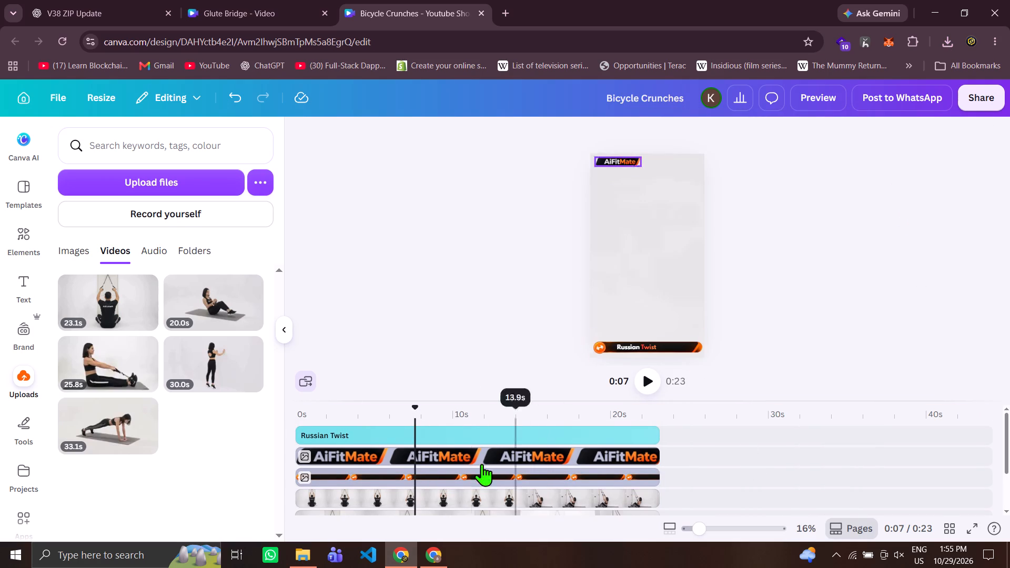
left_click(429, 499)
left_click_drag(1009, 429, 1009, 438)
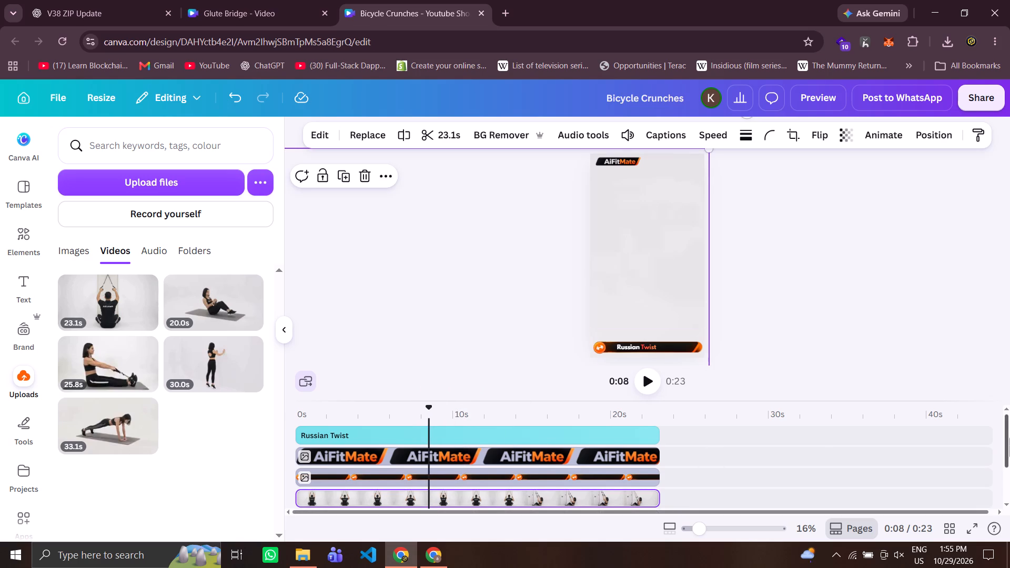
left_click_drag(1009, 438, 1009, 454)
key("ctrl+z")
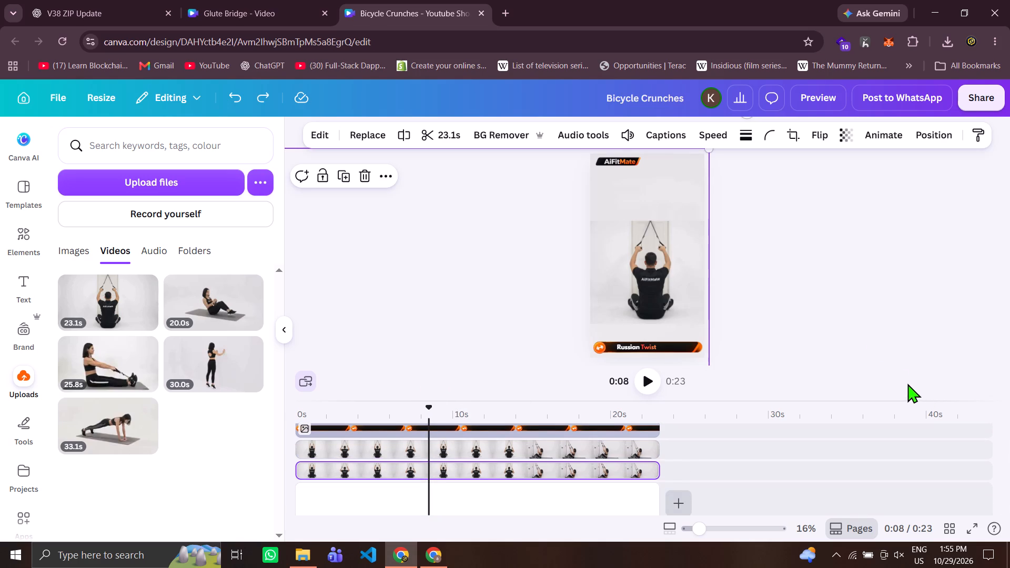
Enlarge the front lat pulldown clip vertically from near the logo to the title banner, and fit its width to the page.
left_click(669, 261)
left_click_drag(653, 224, 654, 198)
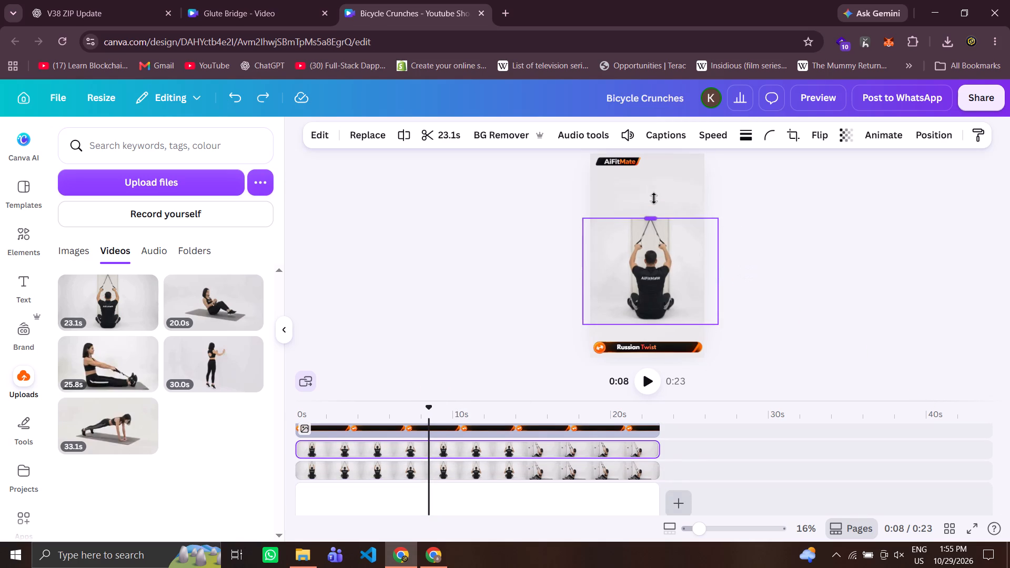
left_click_drag(654, 198, 660, 166)
left_click_drag(658, 324, 656, 326)
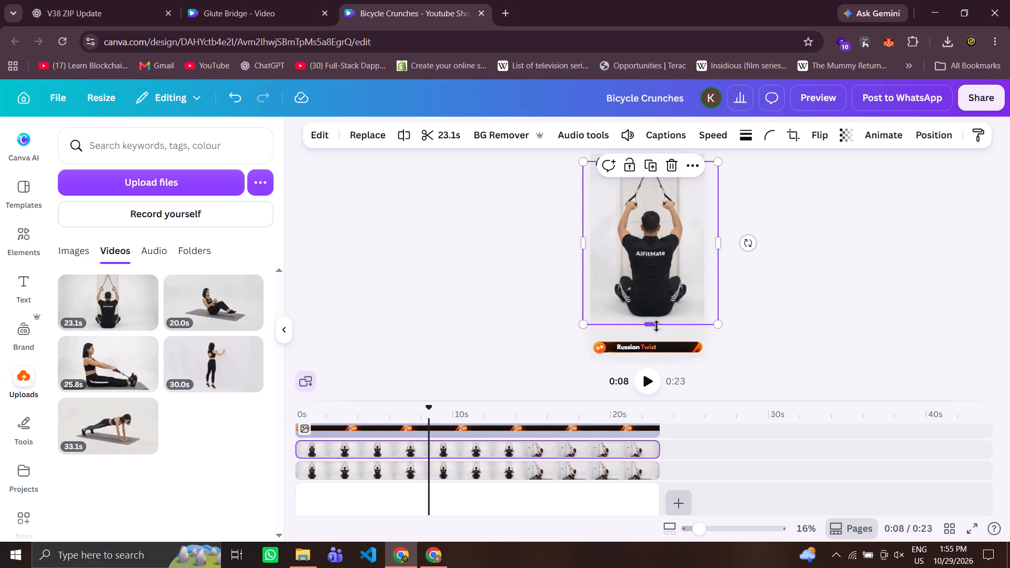
left_click_drag(656, 326, 653, 346)
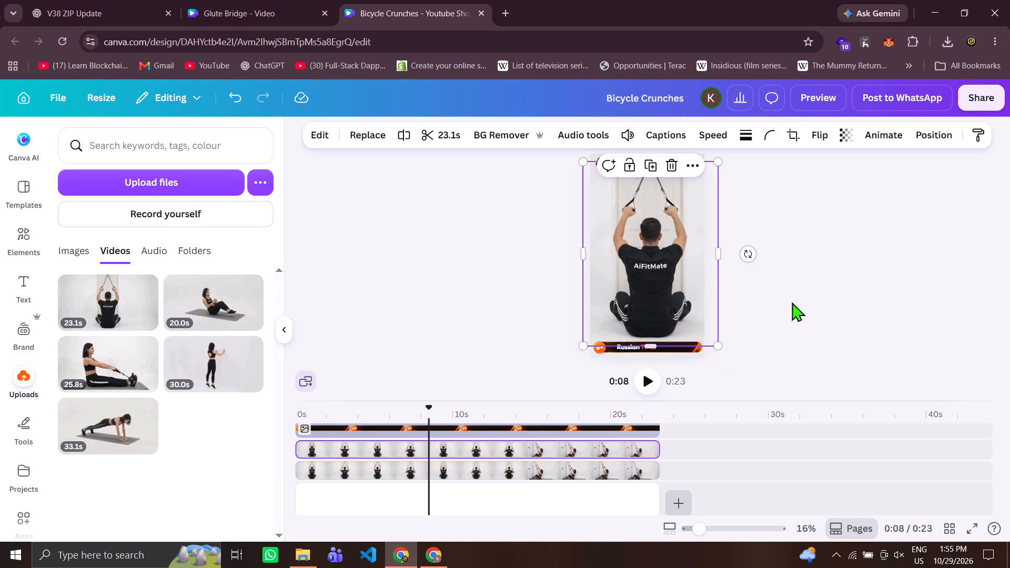
left_click(852, 307)
left_click(659, 245)
left_click_drag(719, 163, 711, 179)
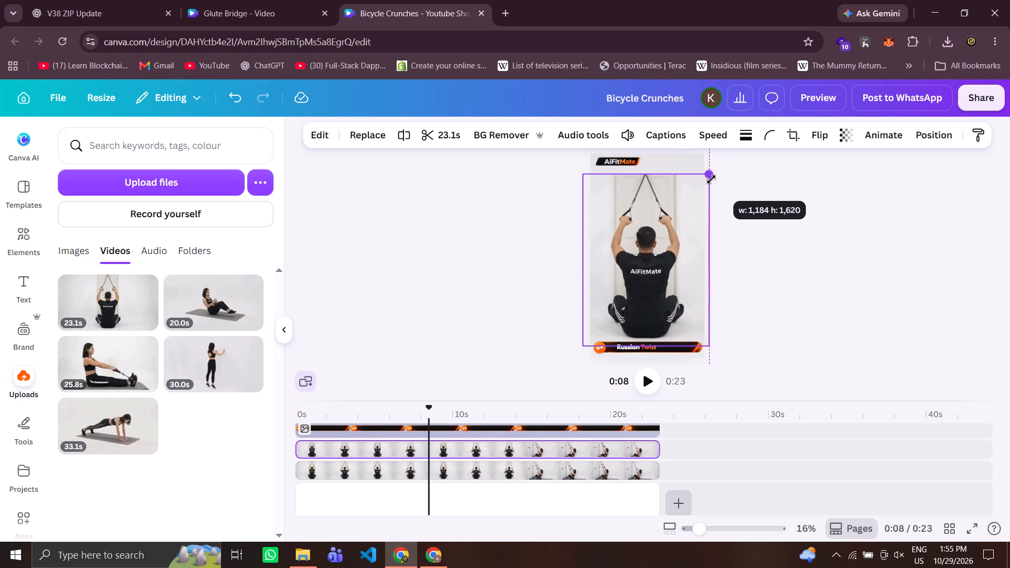
left_click_drag(711, 179, 709, 185)
left_click_drag(583, 184, 586, 184)
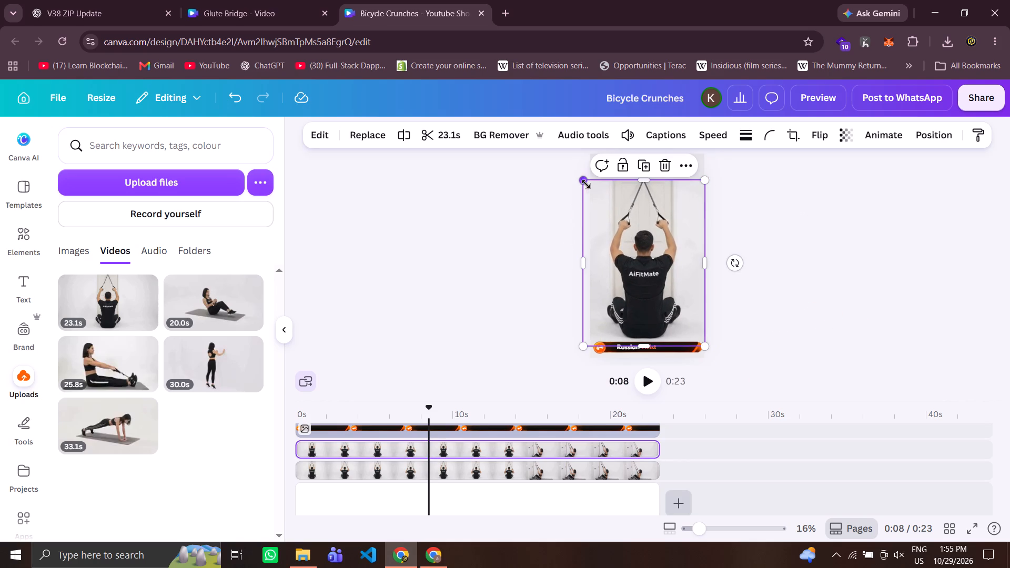
left_click_drag(586, 184, 594, 189)
left_click(903, 411)
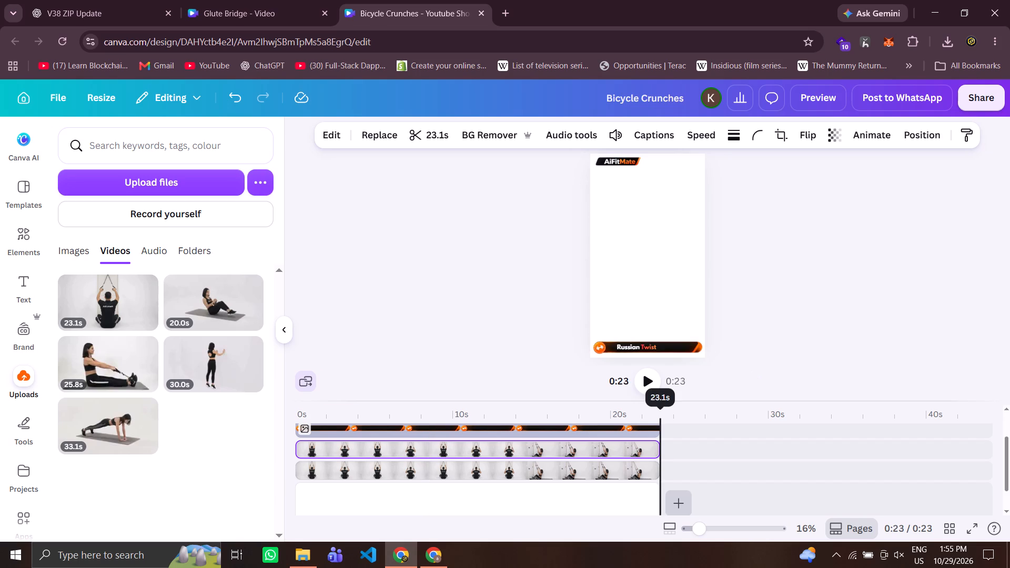
Check the clip's playback and extend the front lat pulldown clip upward to the page's top edge, keeping its 1,080 width.
left_click(385, 470)
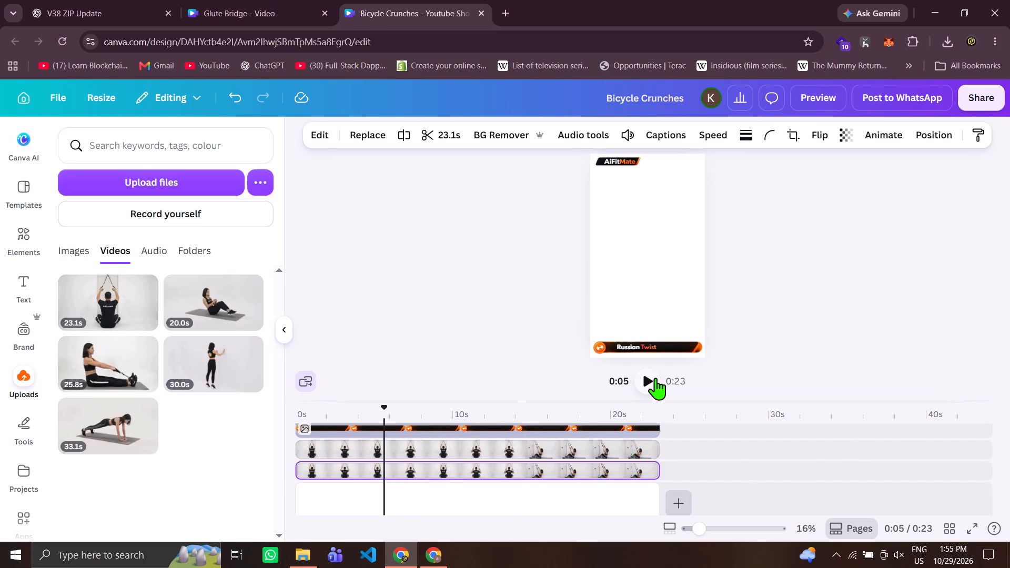
left_click(655, 378)
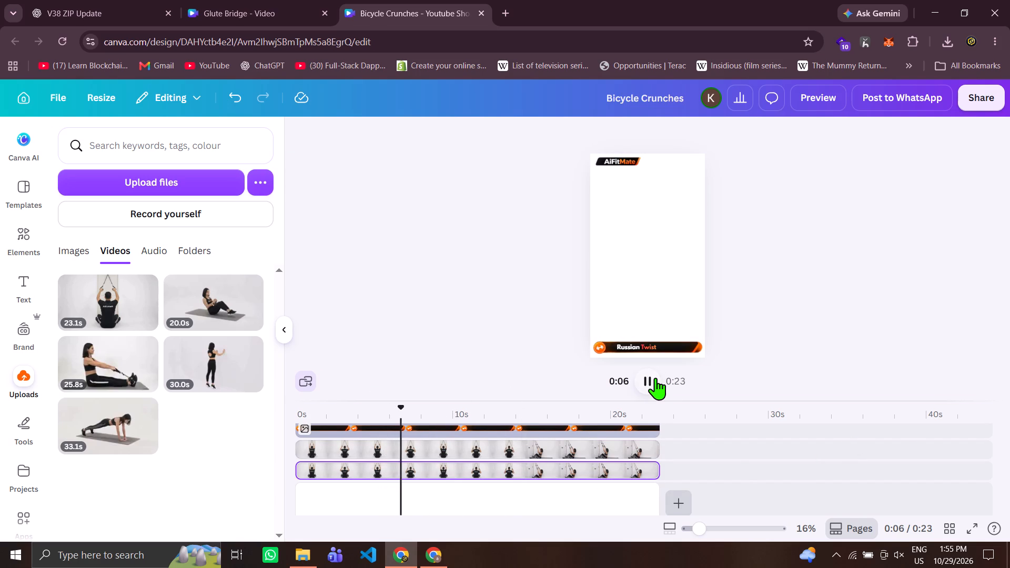
left_click(361, 451)
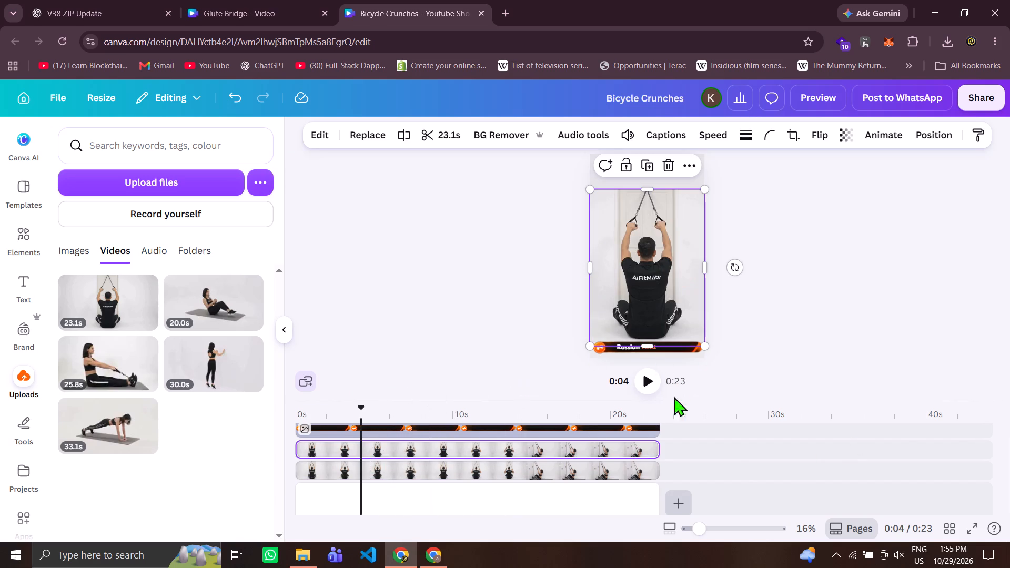
left_click(648, 392)
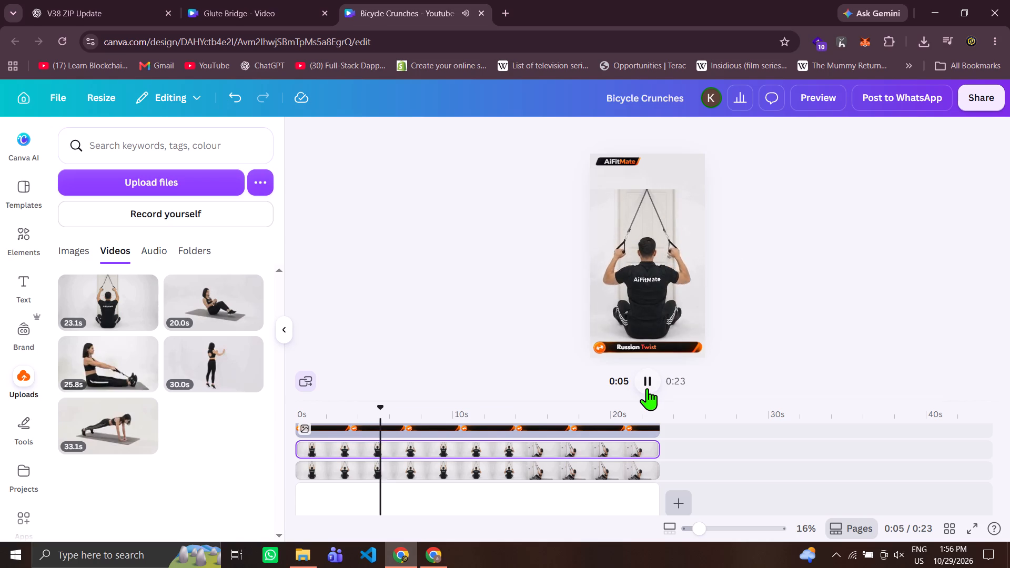
left_click(647, 388)
left_click(656, 214)
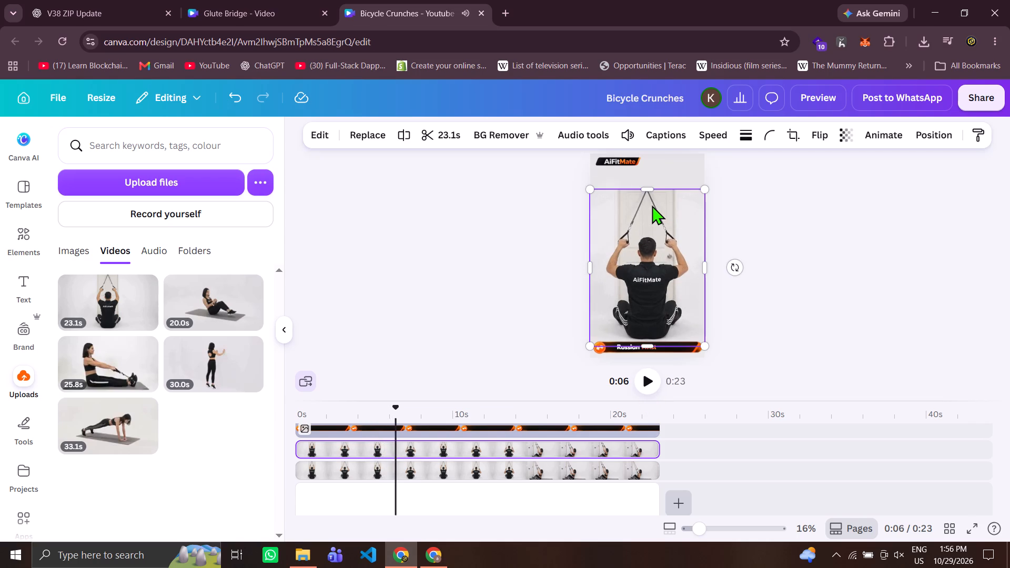
left_click_drag(646, 191, 653, 159)
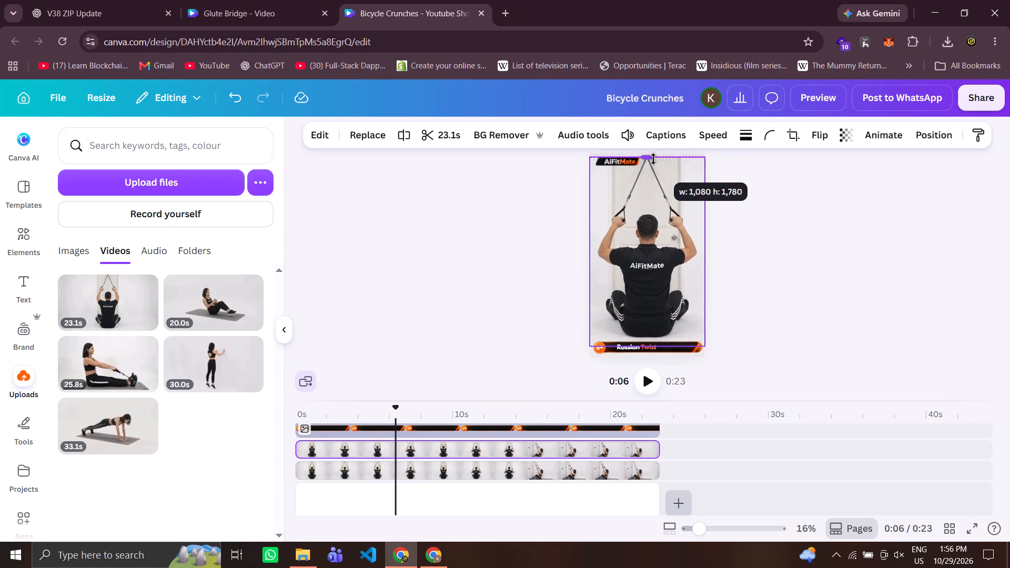
left_click_drag(653, 159, 654, 154)
Scale the front lat pulldown clip down proportionally from the page's top edge so it ends above the title banner, and centre it horizontally.
left_click(643, 381)
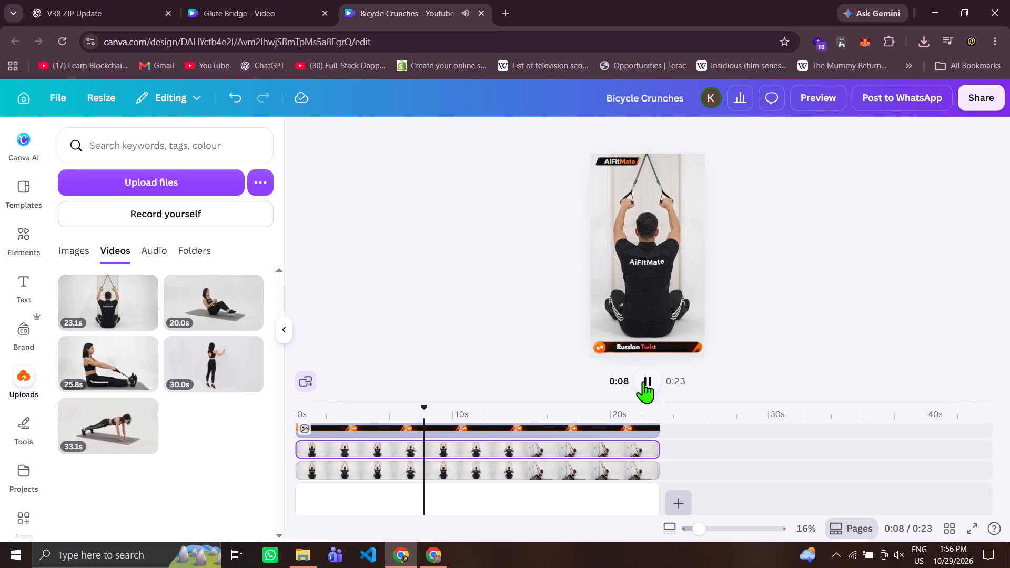
left_click(643, 381)
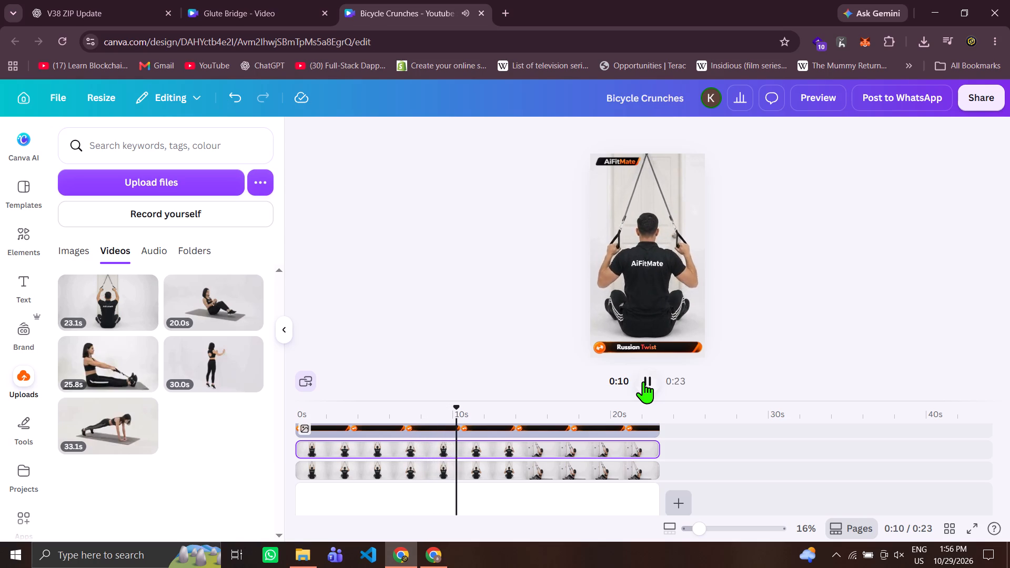
left_click(651, 301)
left_click_drag(646, 346, 652, 324)
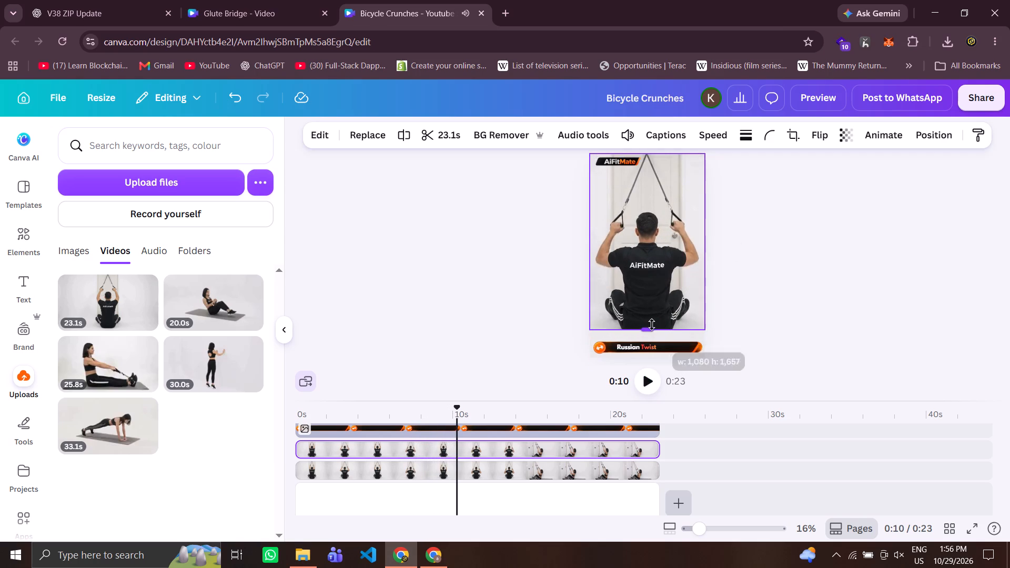
left_click_drag(652, 324, 649, 352)
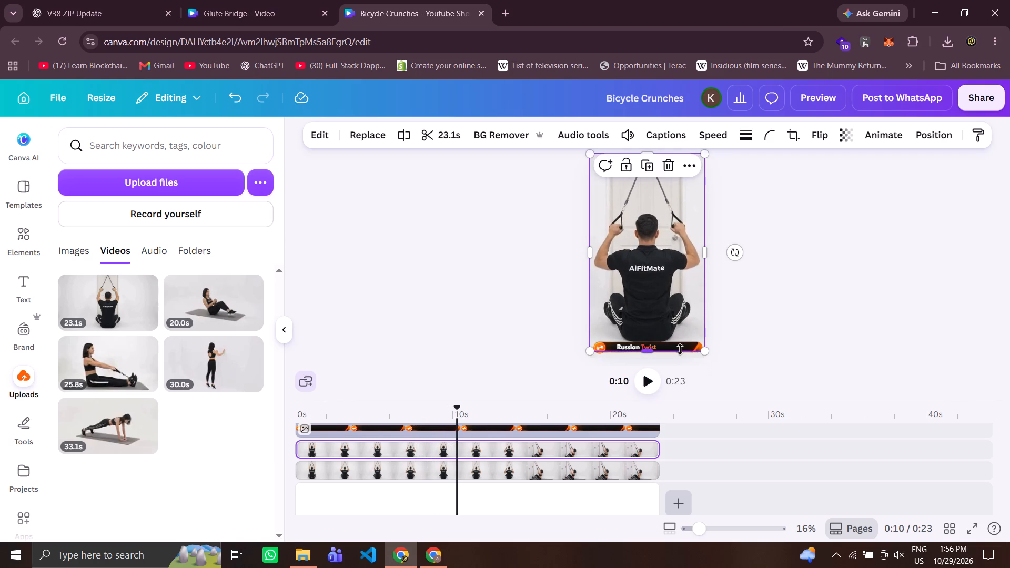
left_click_drag(706, 352, 698, 334)
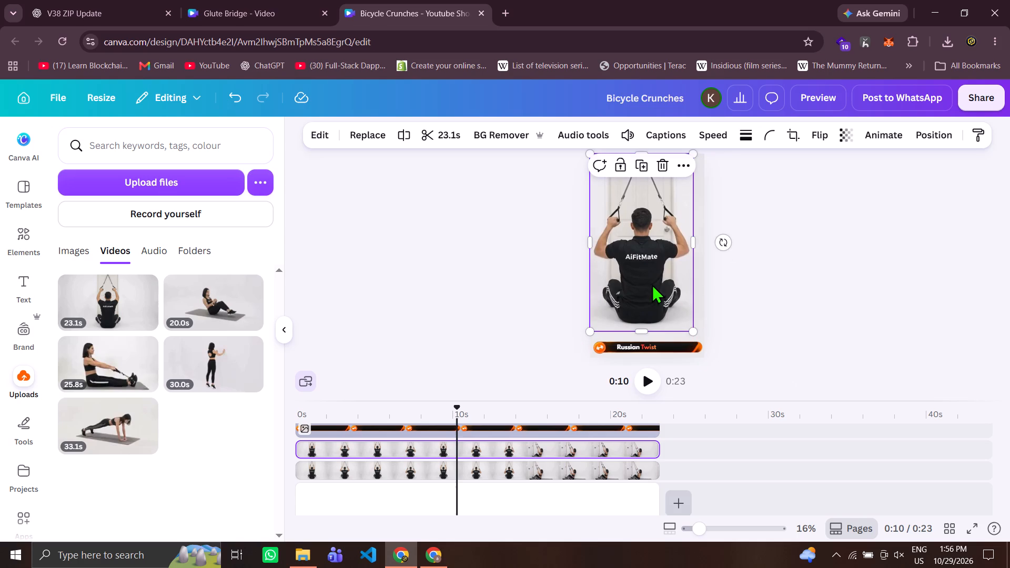
left_click_drag(651, 283, 658, 283)
Play through the front lat pulldown clip to find the change to the side-view shot and split it there, at 14.1 s.
left_click(650, 374)
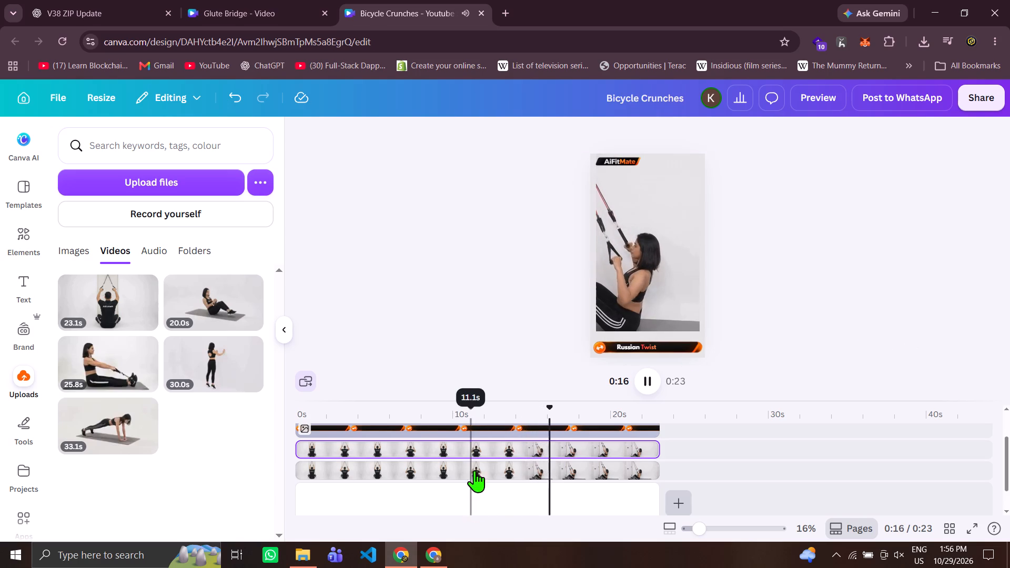
left_click(482, 449)
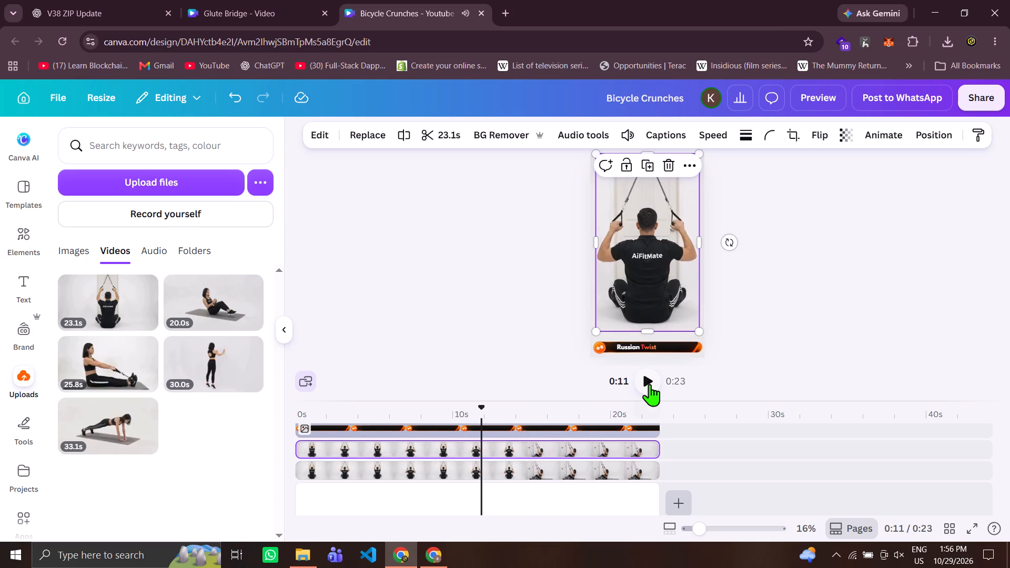
left_click(650, 384)
left_click(650, 384)
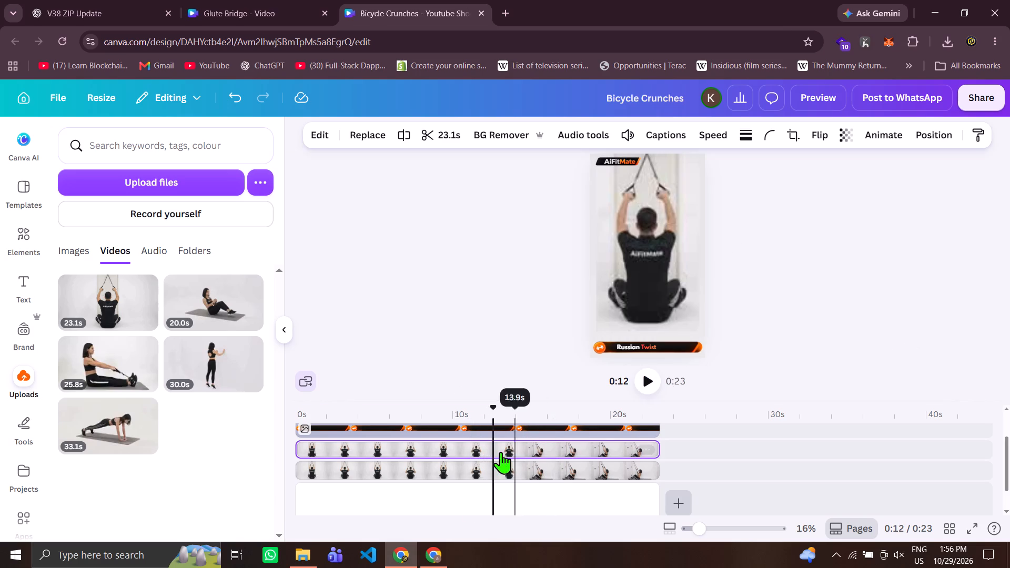
left_click(641, 388)
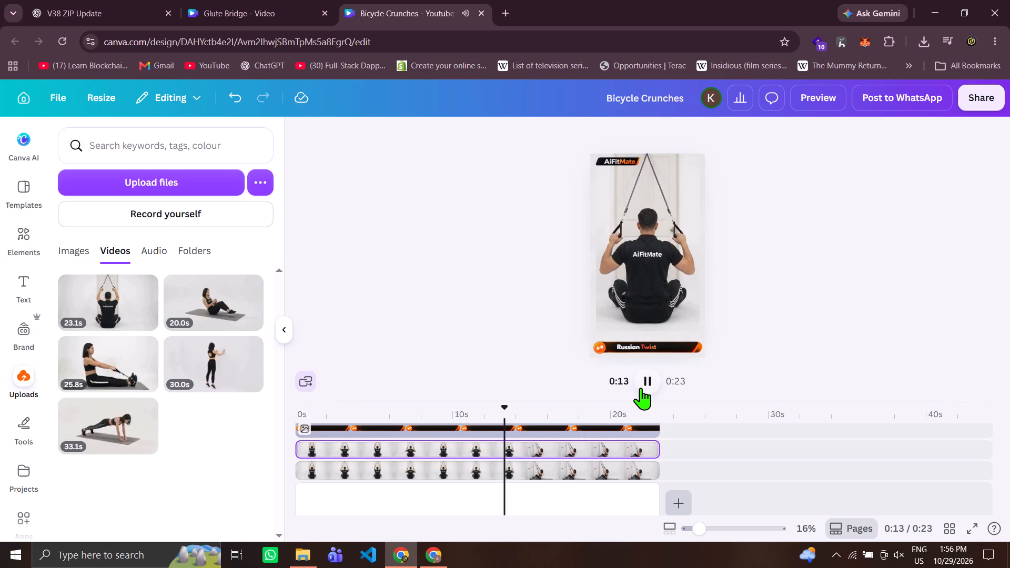
left_click(641, 388)
left_click(641, 388)
left_click(641, 388)
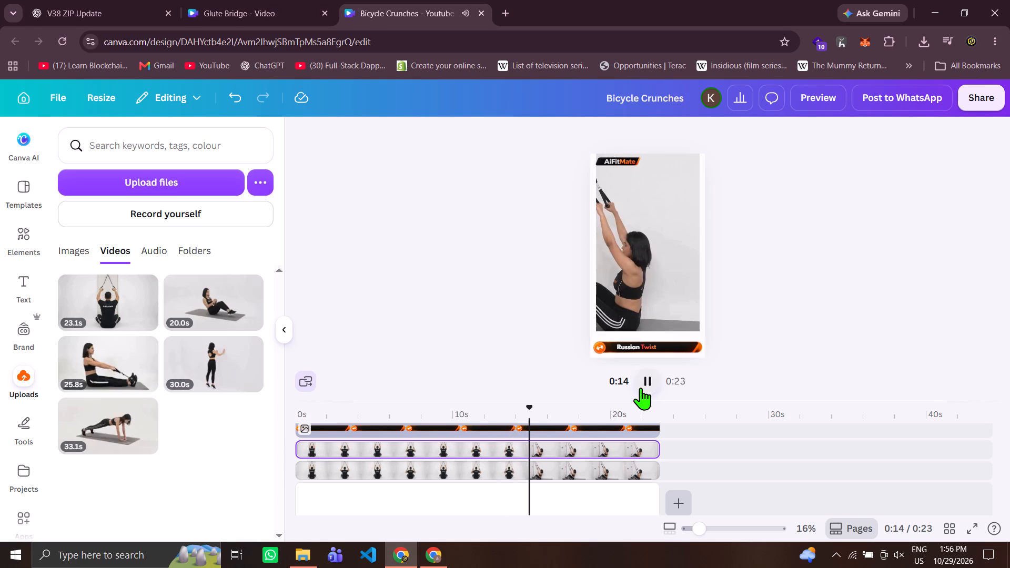
key("Left")
key("Left")
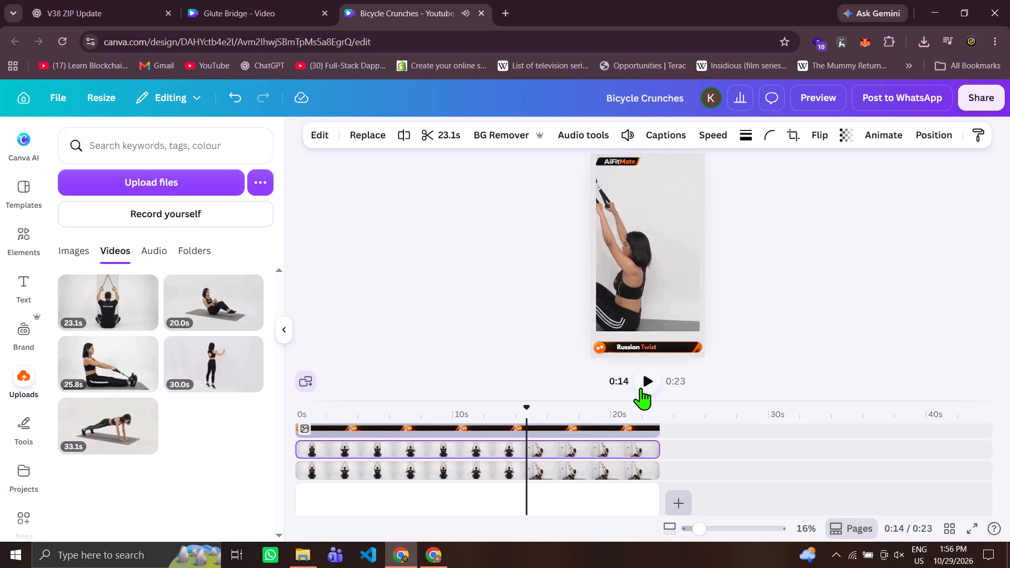
key("Left")
key("Left")
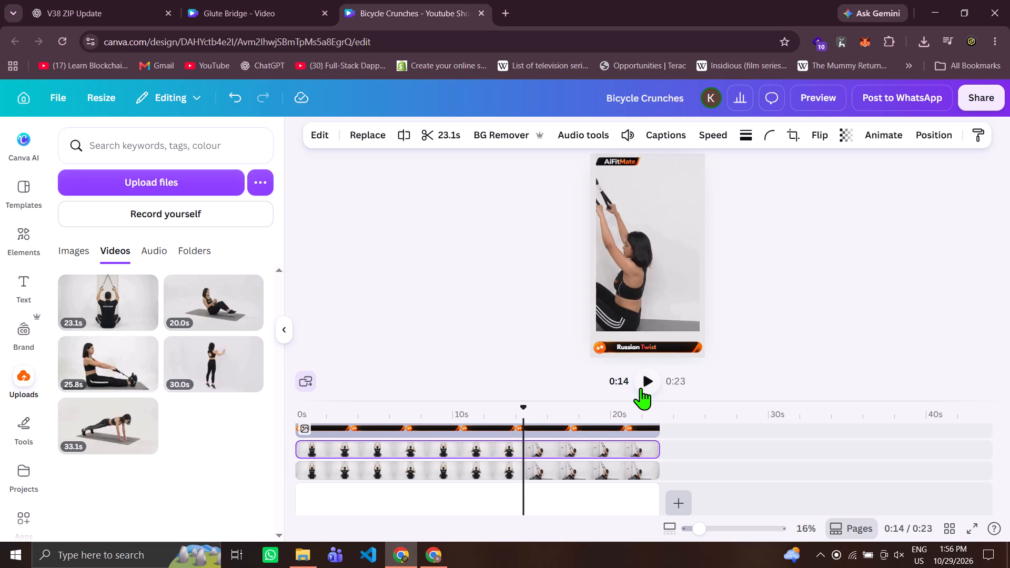
key("Left")
key("Left")
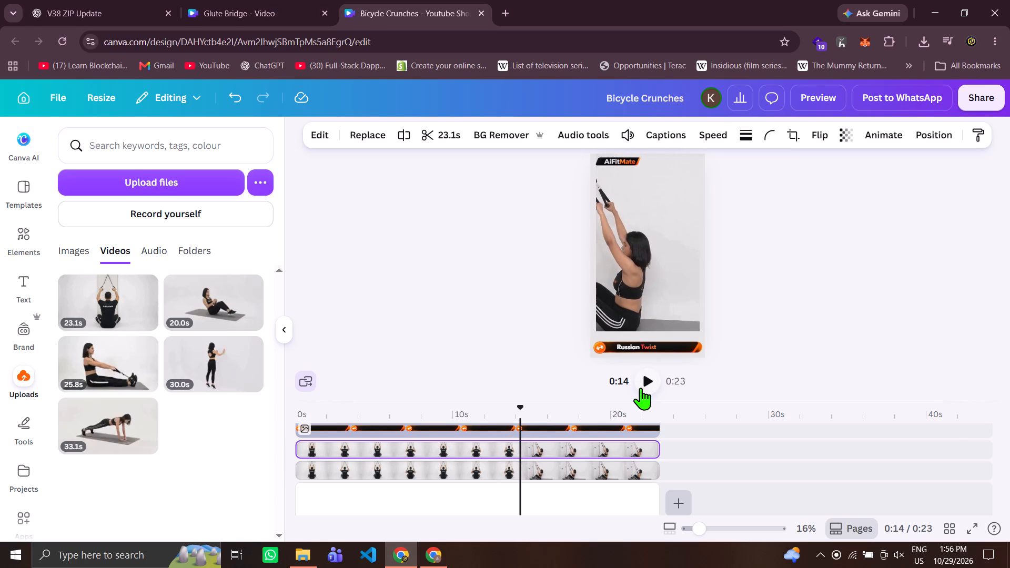
key("Left")
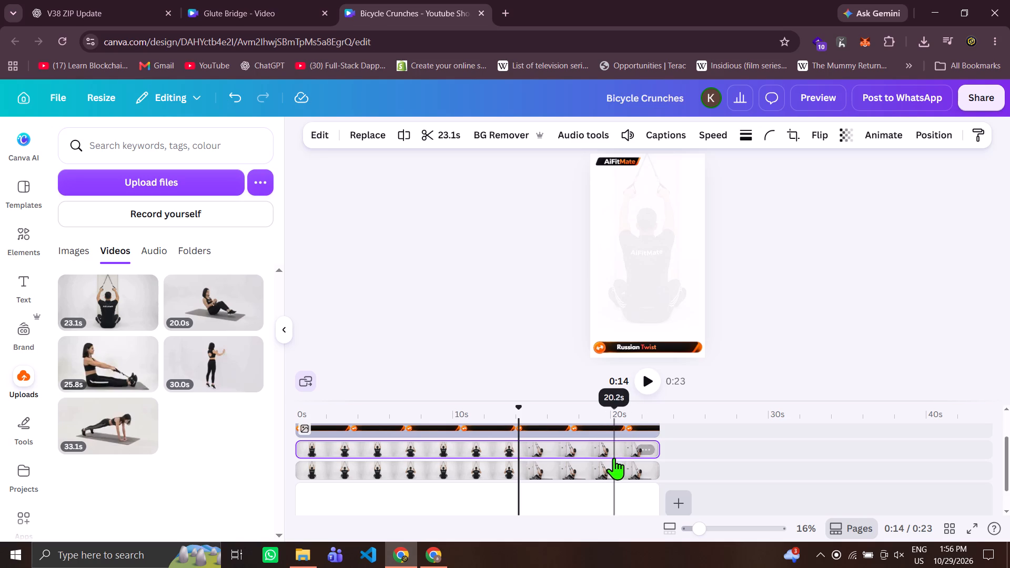
key("s")
Widen the side-view segment's crop leftward and shift it across until the door and the woman's whole body are in frame.
left_click(539, 448)
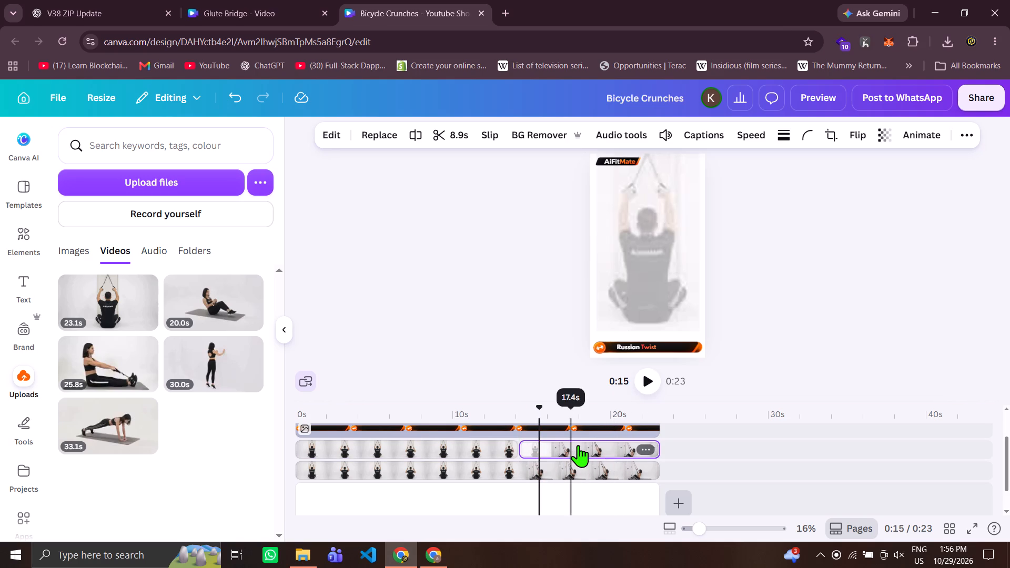
left_click_drag(668, 289, 689, 294)
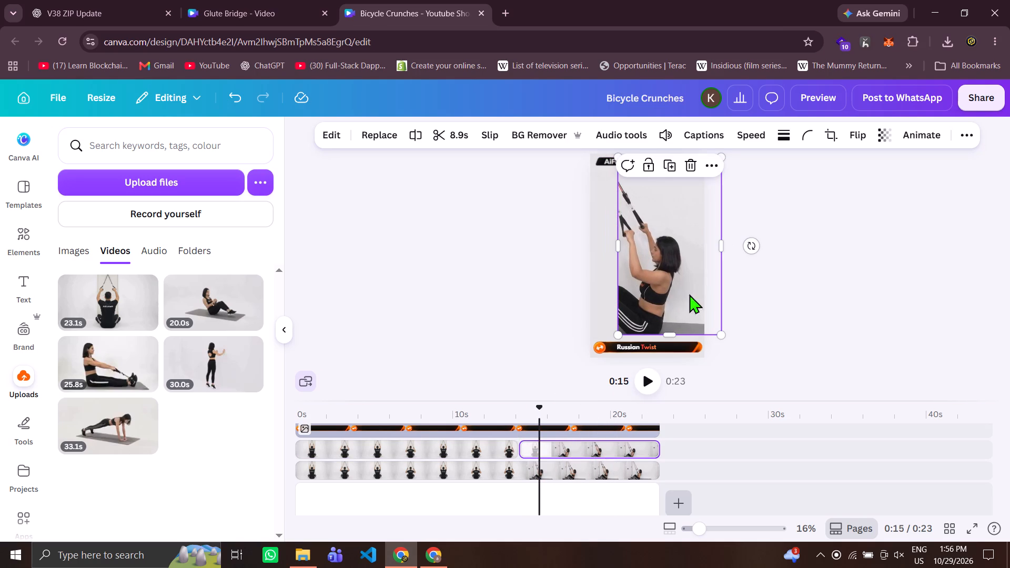
left_click_drag(620, 235, 578, 239)
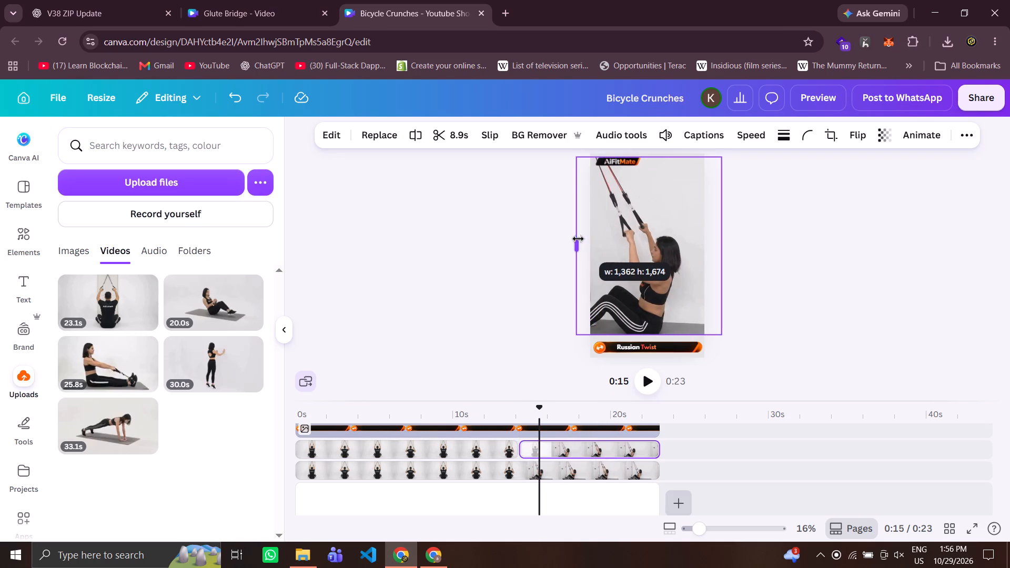
left_click_drag(578, 239, 601, 239)
left_click_drag(651, 262, 668, 261)
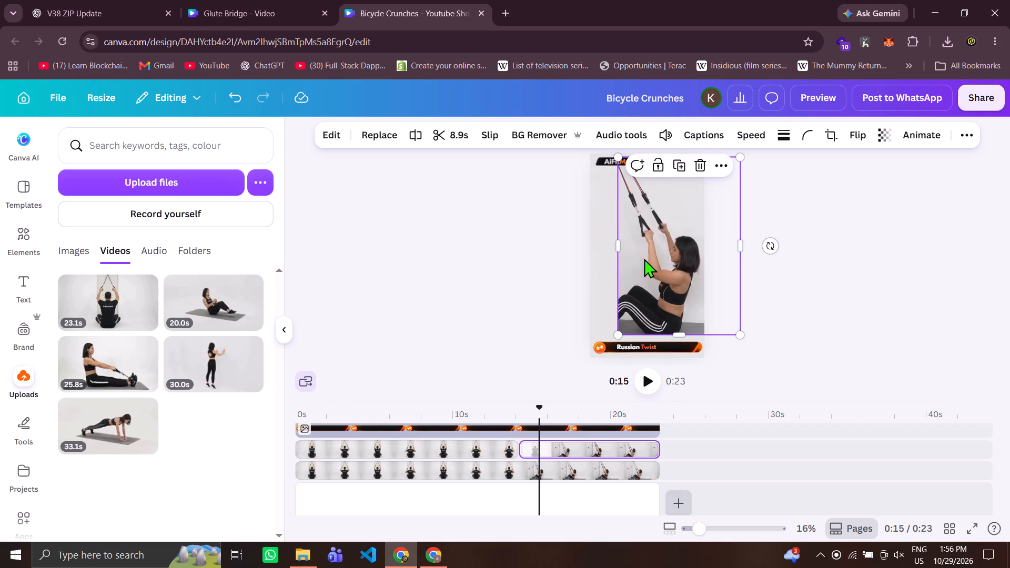
left_click_drag(621, 245, 589, 238)
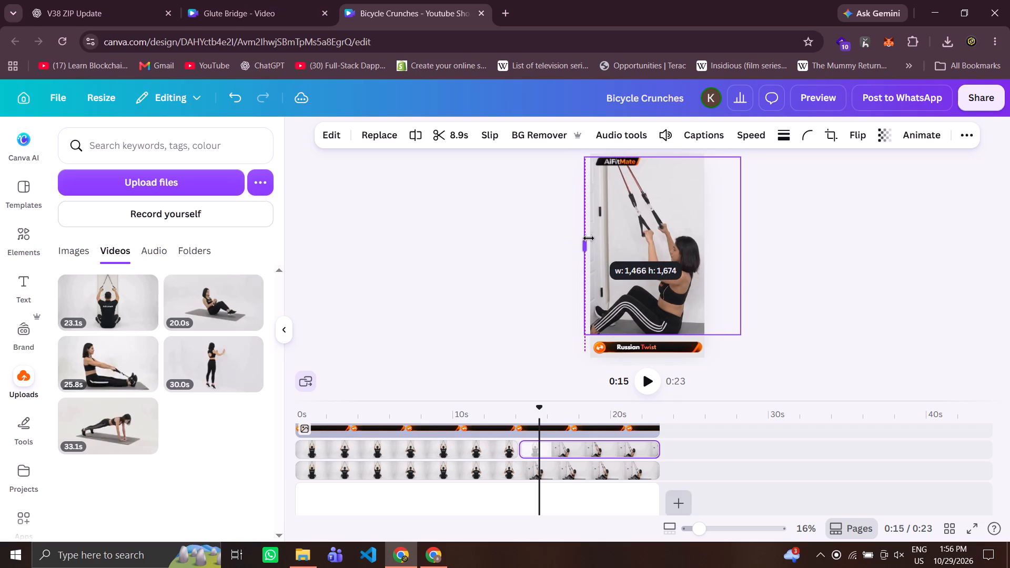
left_click_drag(589, 238, 591, 238)
left_click_drag(637, 249, 649, 249)
left_click_drag(604, 245, 581, 244)
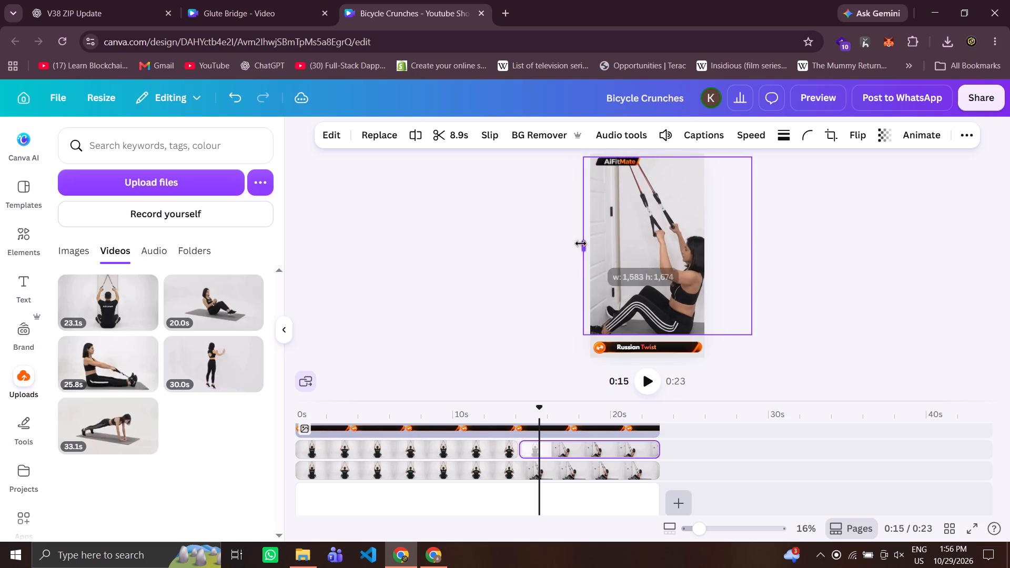
left_click_drag(581, 244, 592, 242)
left_click_drag(645, 254, 663, 254)
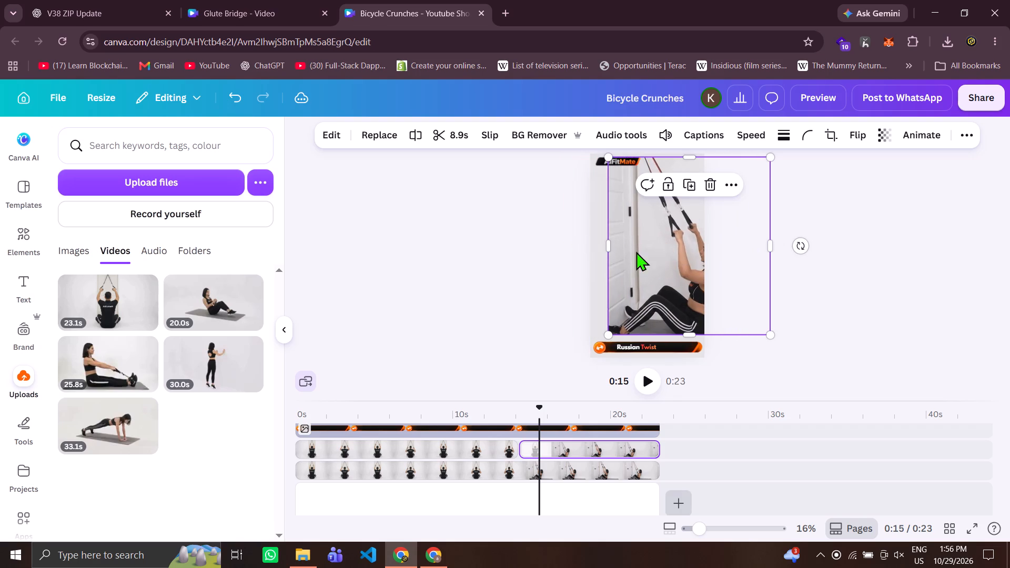
left_click_drag(608, 243, 592, 243)
Scale the side-view segment to about 1,249 wide, place it above the title banner, and play it back.
left_click_drag(775, 155, 688, 191)
left_click_drag(684, 278, 684, 258)
left_click_drag(702, 313, 707, 312)
left_click_drag(707, 312, 715, 311)
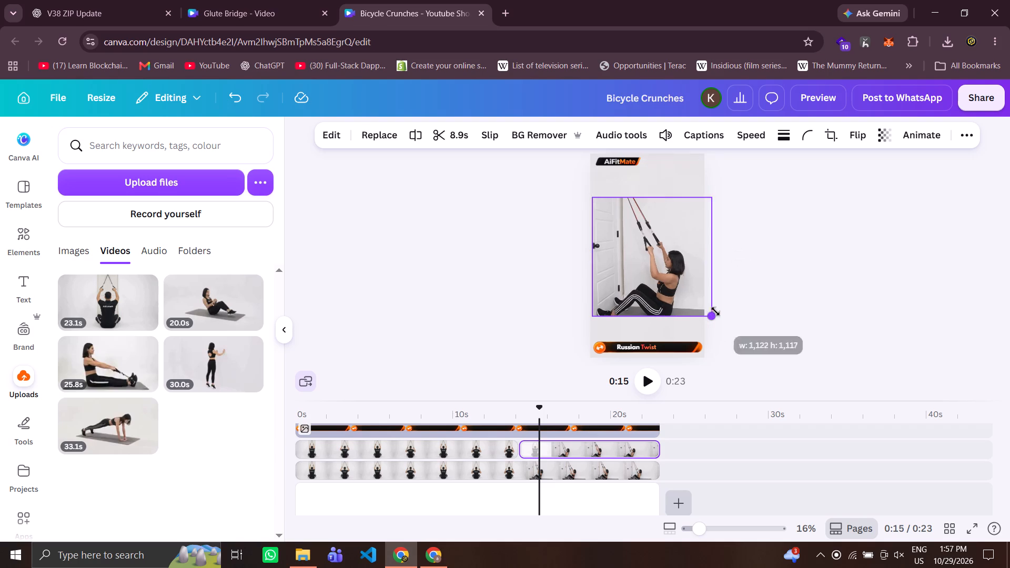
left_click_drag(715, 311, 731, 321)
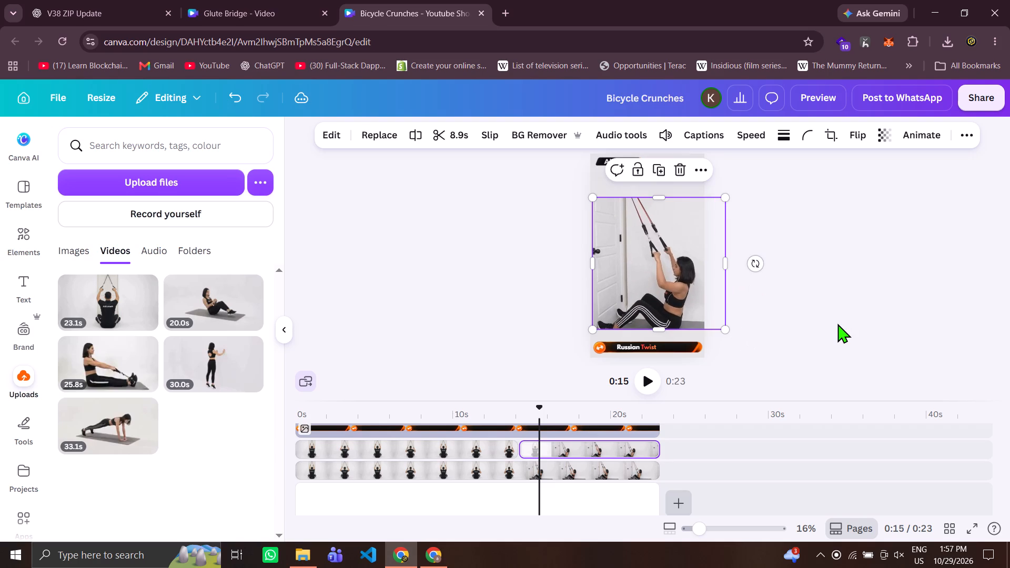
left_click(837, 323)
left_click(647, 392)
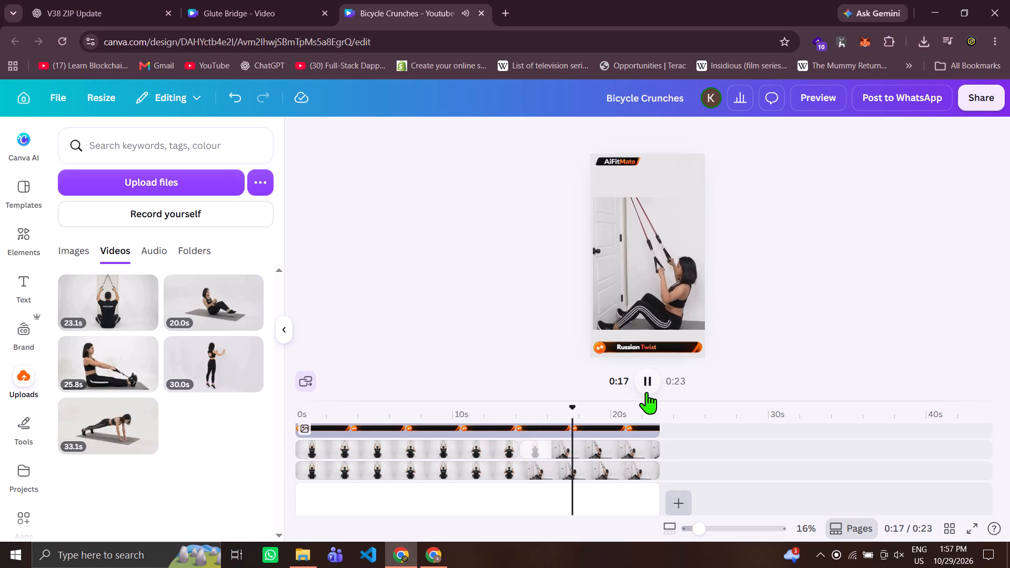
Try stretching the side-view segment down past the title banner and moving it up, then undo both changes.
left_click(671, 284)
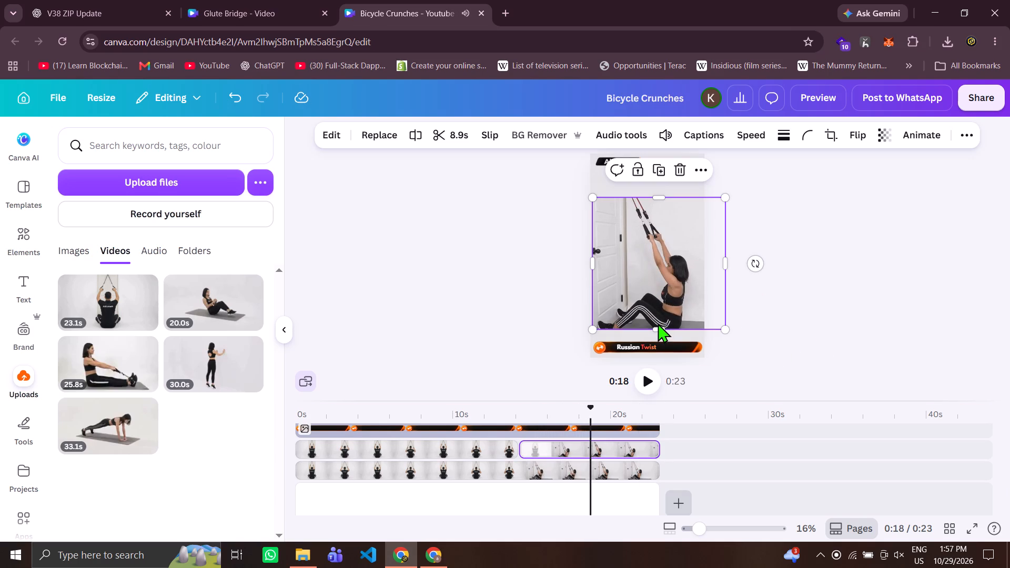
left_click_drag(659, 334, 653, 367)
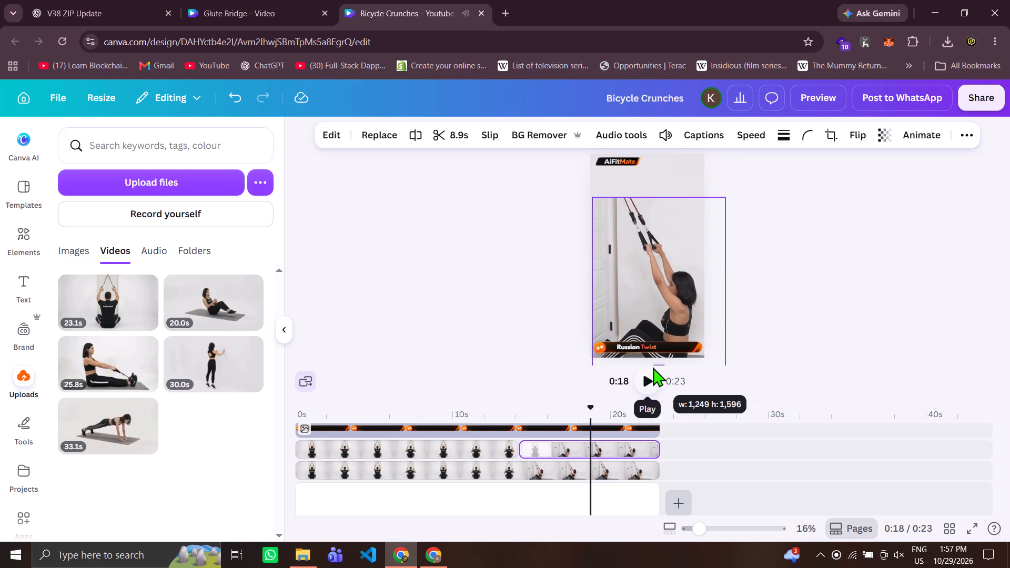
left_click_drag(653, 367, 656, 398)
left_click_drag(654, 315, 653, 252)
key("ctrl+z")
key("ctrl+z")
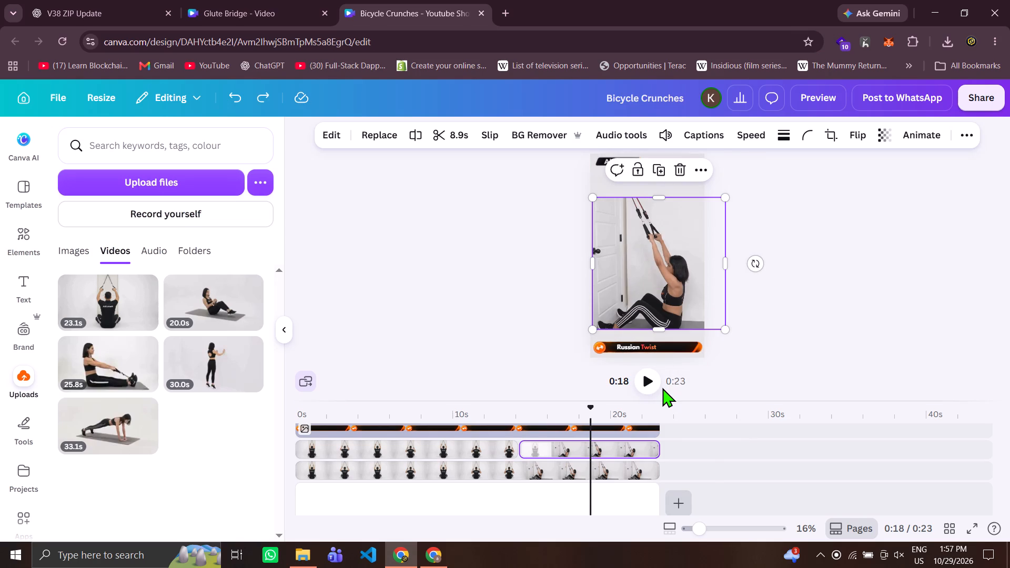
Play the video from about 9 s to check the framing across the front-view and side-view segments.
left_click(510, 439)
left_click(449, 451)
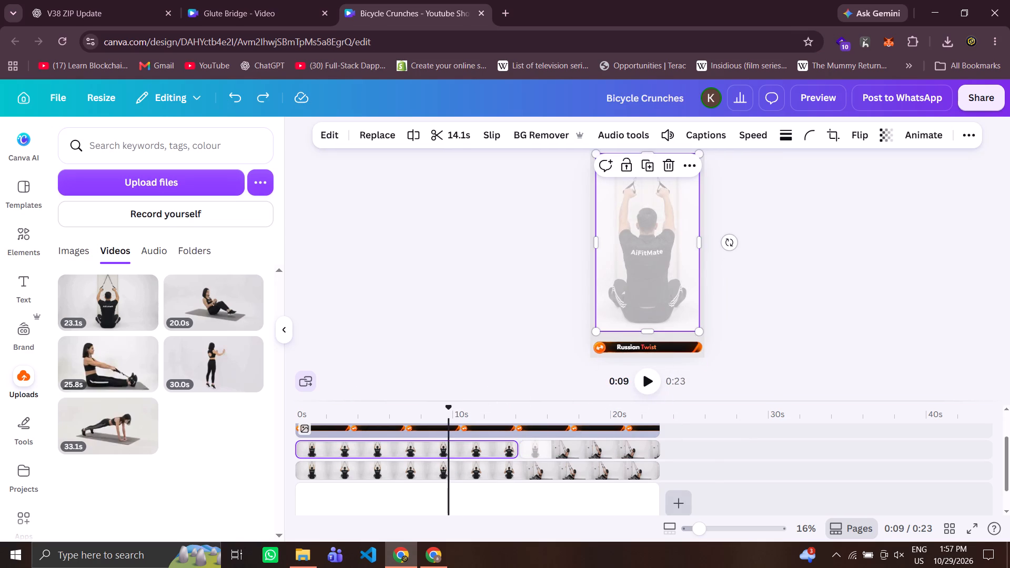
left_click(649, 376)
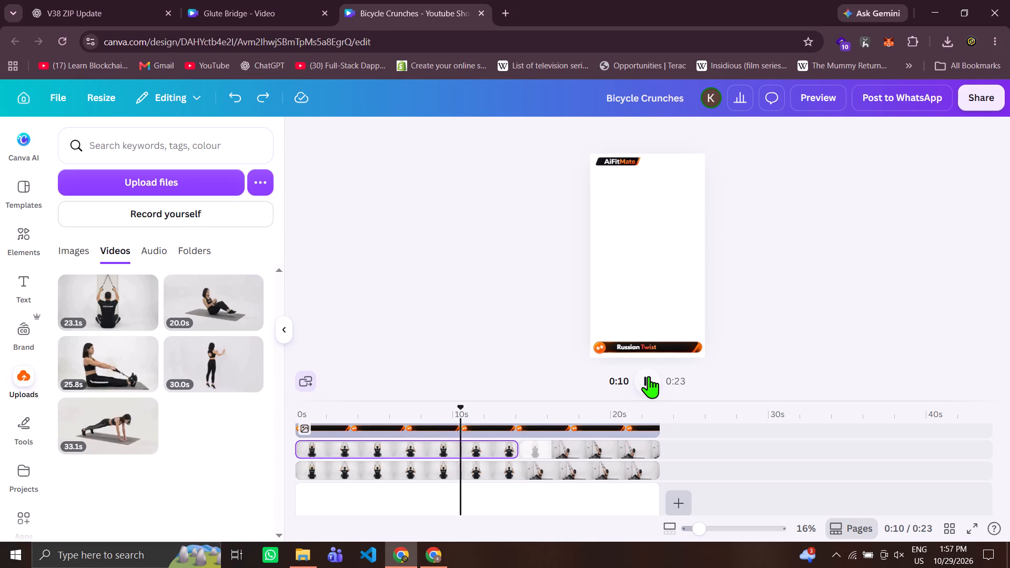
left_click(649, 376)
left_click(649, 376)
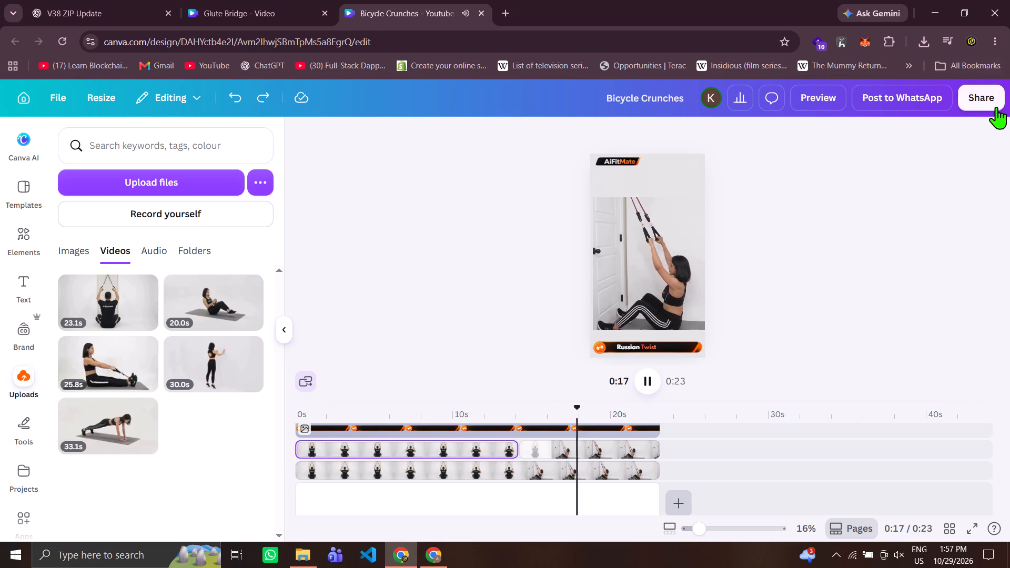
Open the Russian Twist title for editing and copy the "Resistance Band Lat Pulldown" title text from the Glute Bridge design.
triple_click(635, 343)
triple_click(649, 345)
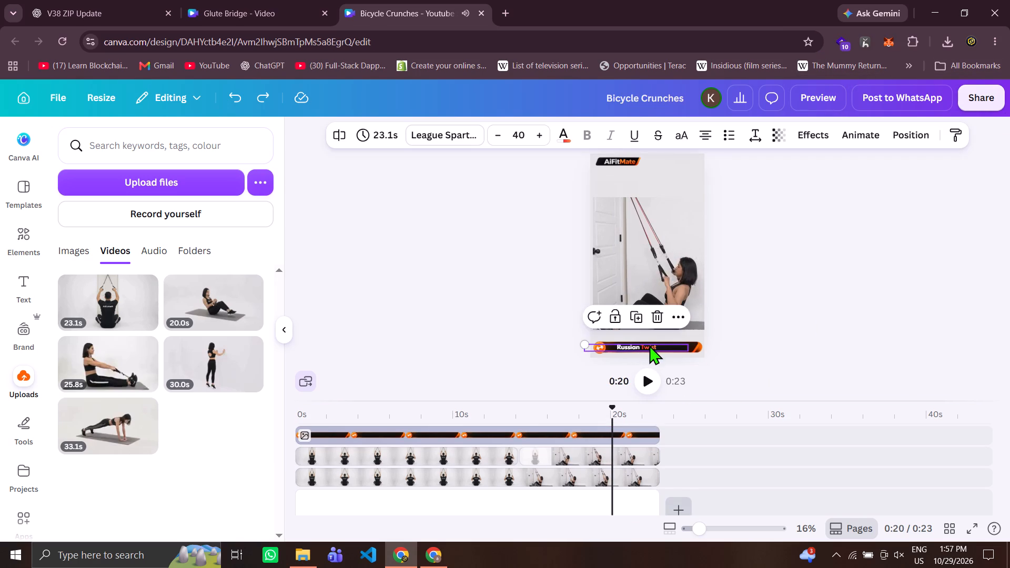
left_click(649, 345)
left_click(276, 0)
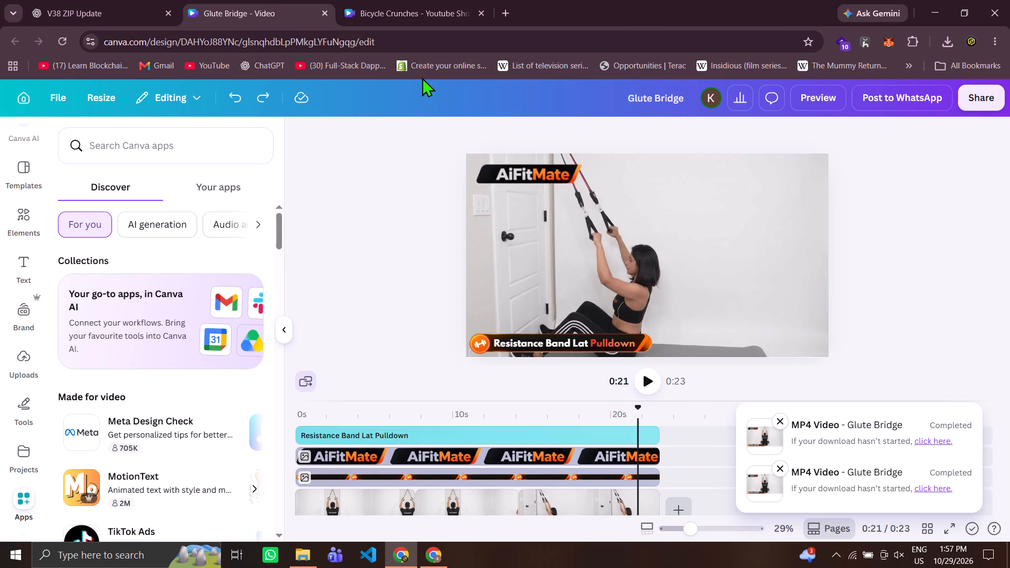
left_click(513, 432)
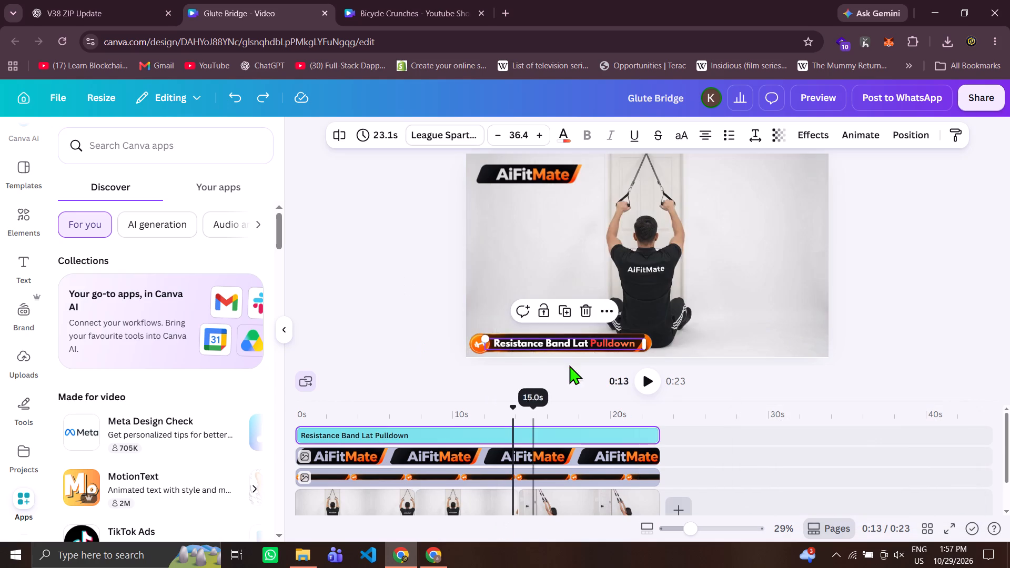
triple_click(587, 338)
left_click(587, 338)
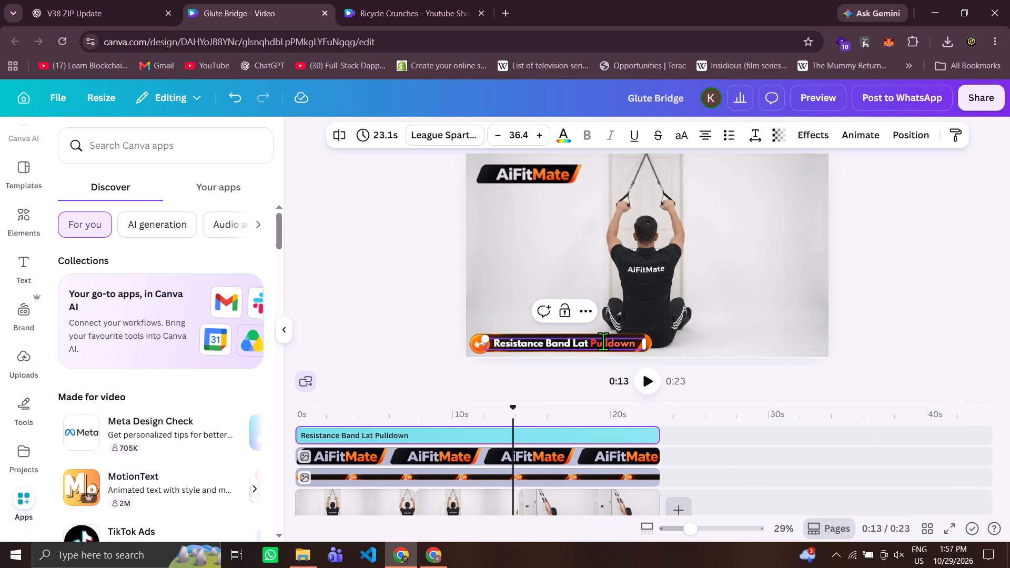
triple_click(605, 343)
key("ctrl+c")
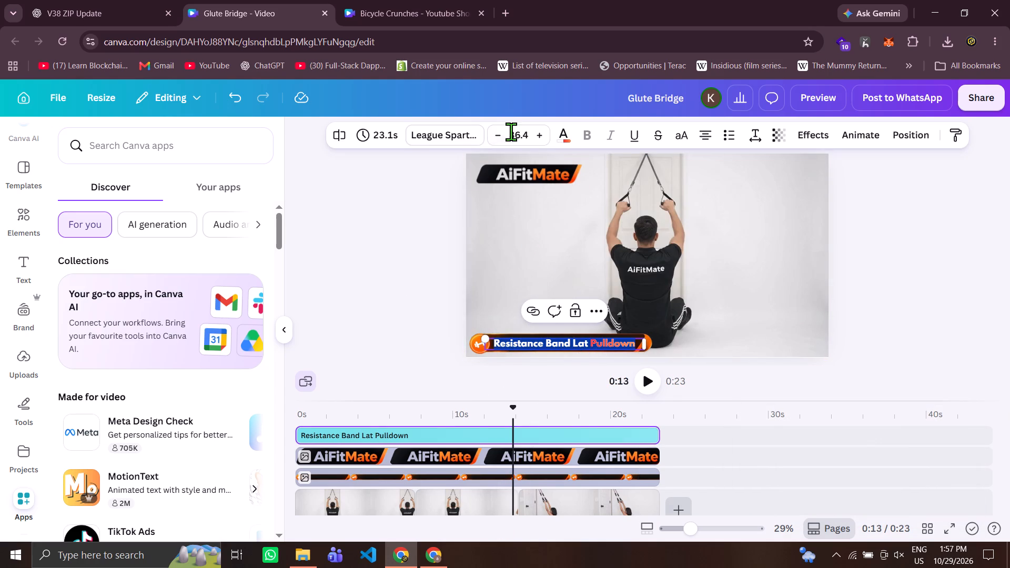
Replace the "Russian Twist" title in the Bicycle Crunches design with the copied "Resistance Band Lat Pulldown" text.
left_click(491, 133)
left_click(464, 0)
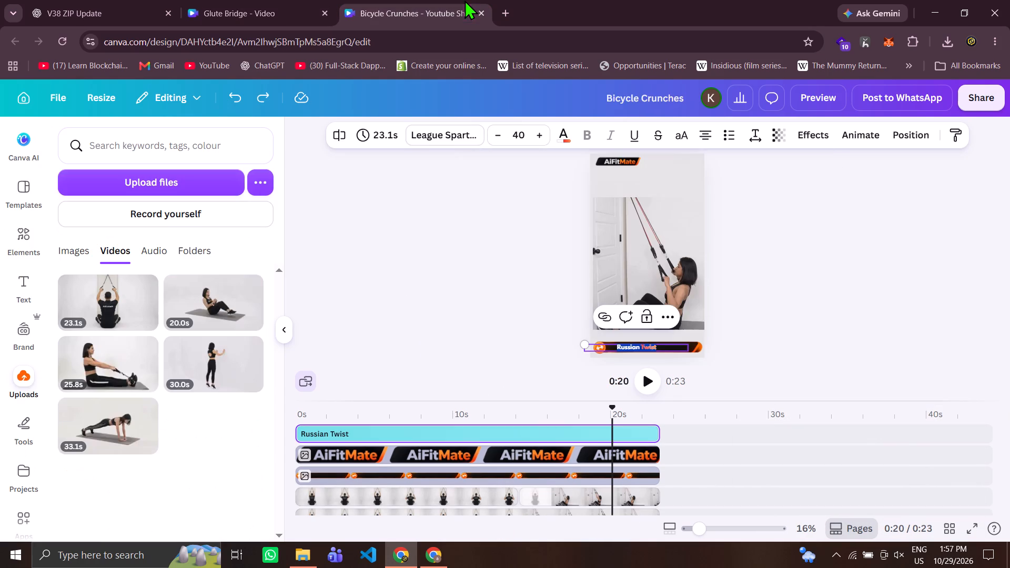
key("ctrl+v")
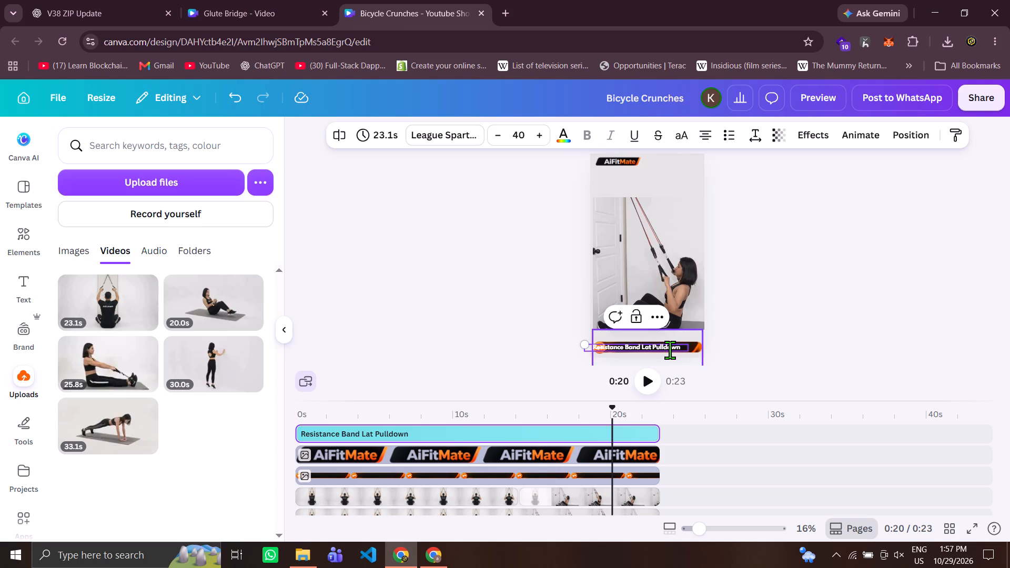
Recolour the word "Pulldown" in the title with the default red-orange gradient.
double_click(670, 350)
left_click(569, 133)
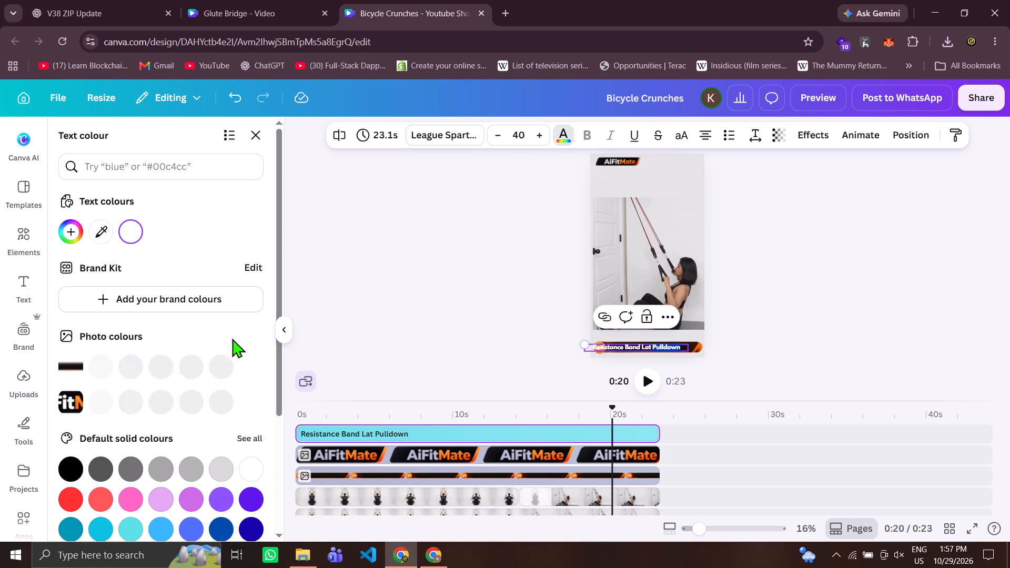
left_click(279, 437)
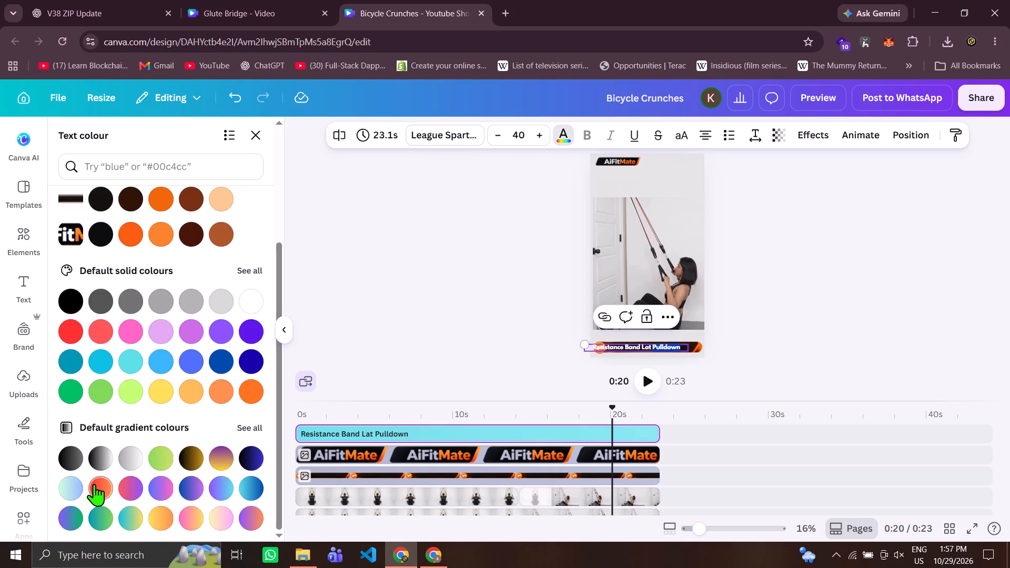
left_click(92, 484)
left_click(773, 332)
Set the title's X position to 80 px and reduce its font size to 38 so it fits the banner.
left_click(911, 144)
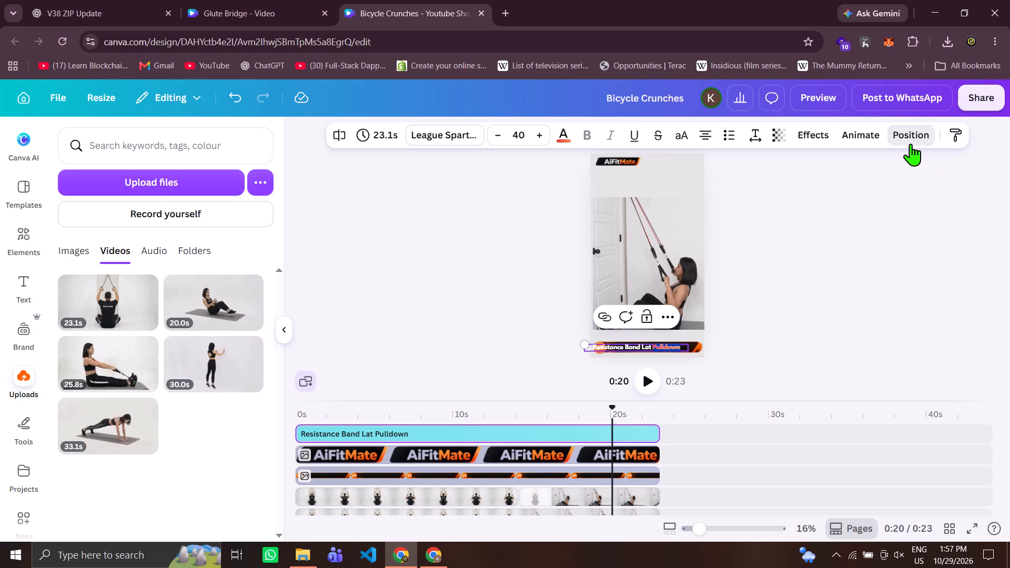
triple_click(75, 493)
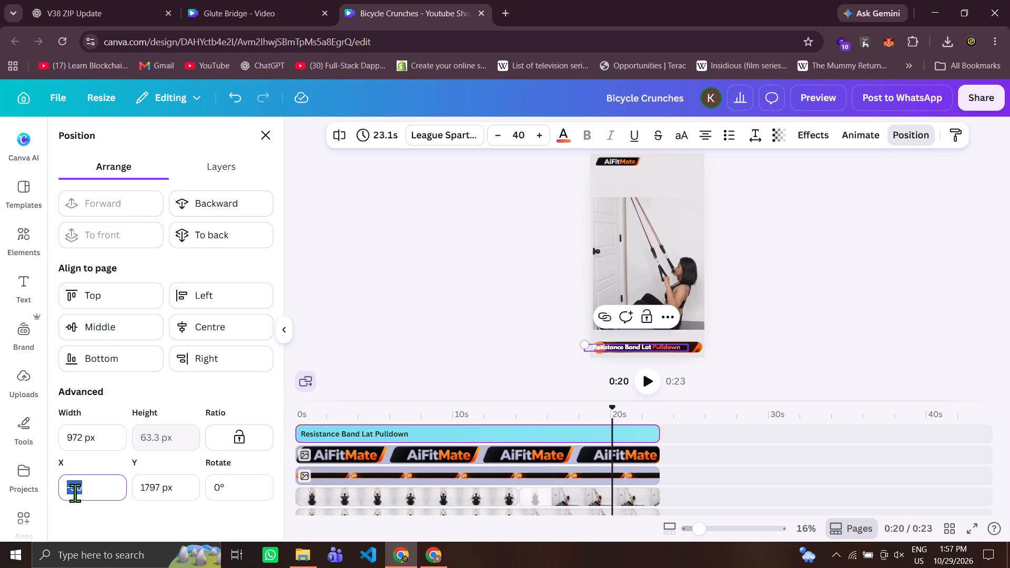
type("50")
key("Return")
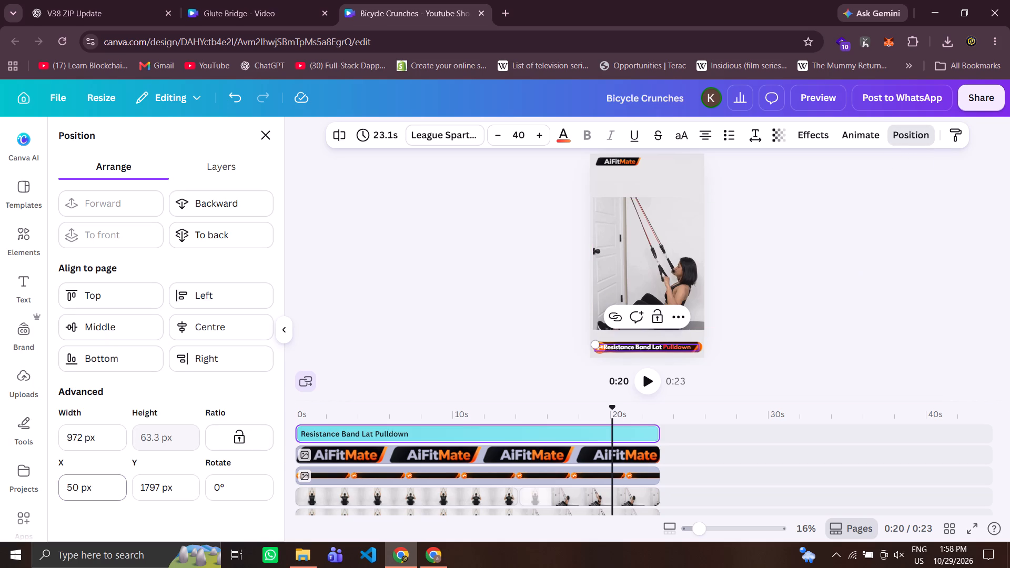
left_click(75, 493)
key("ctrl+a")
key("Left")
key("Right")
key("BackSpace")
key("8")
key("Return")
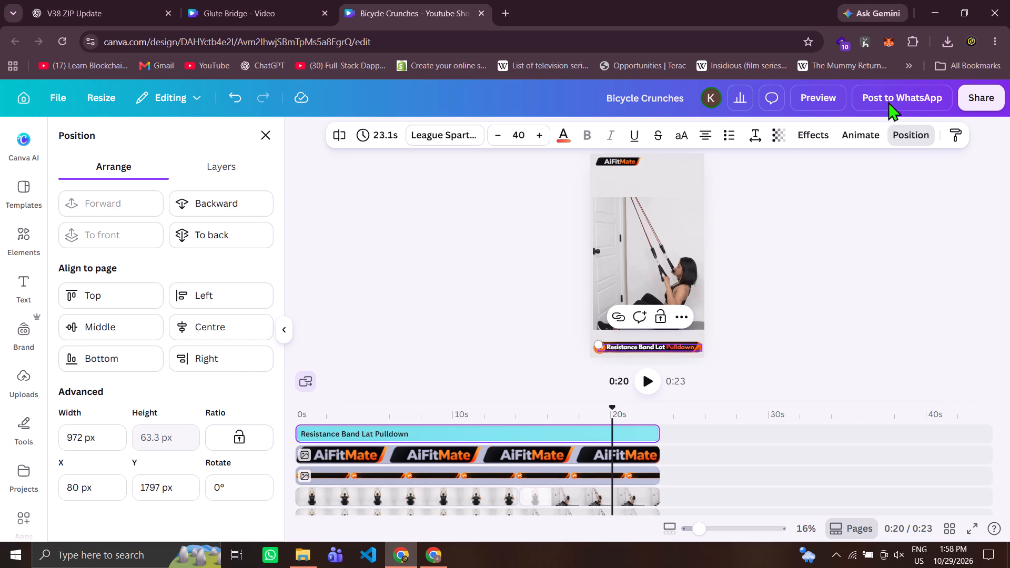
double_click(494, 130)
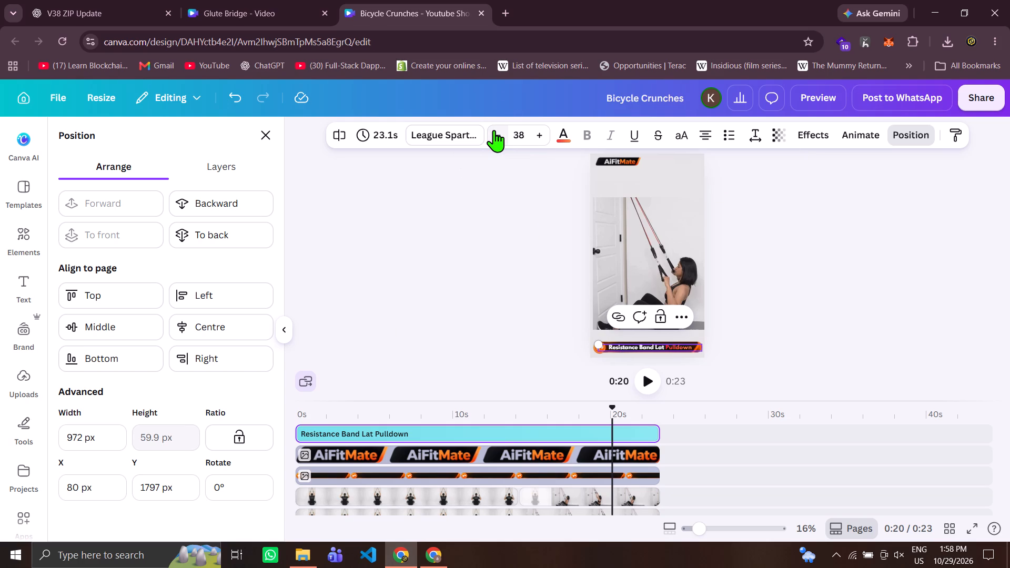
Preview the vertical video from the start, jump ahead to the side-view segment, and close the preview.
left_click(805, 109)
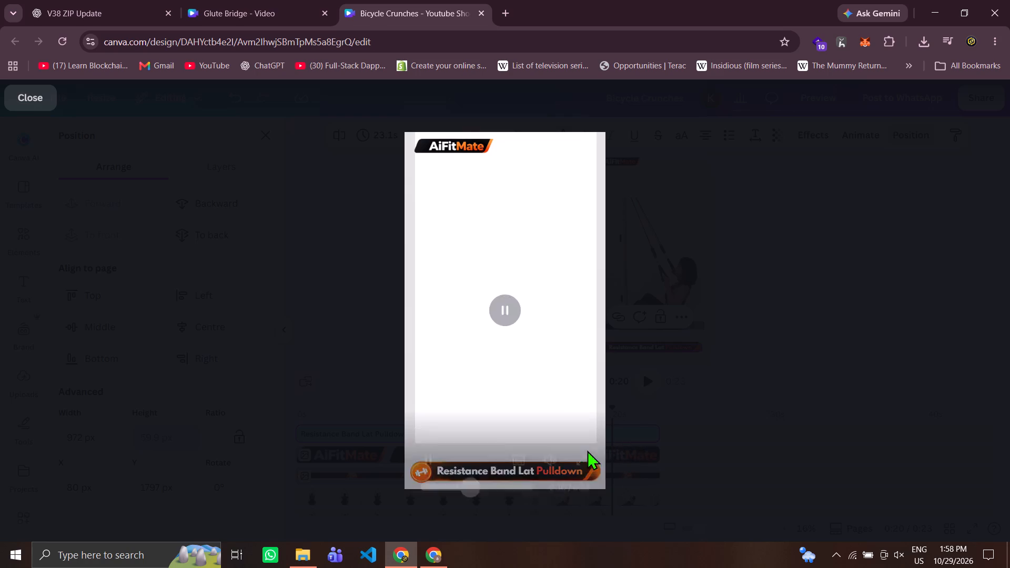
left_click_drag(478, 461, 371, 453)
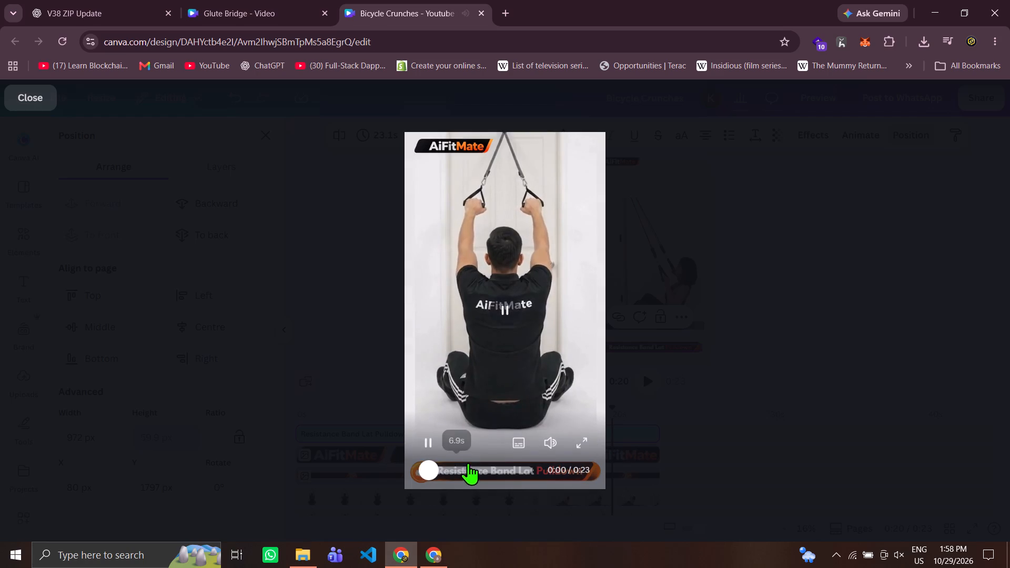
left_click(470, 463)
left_click(487, 468)
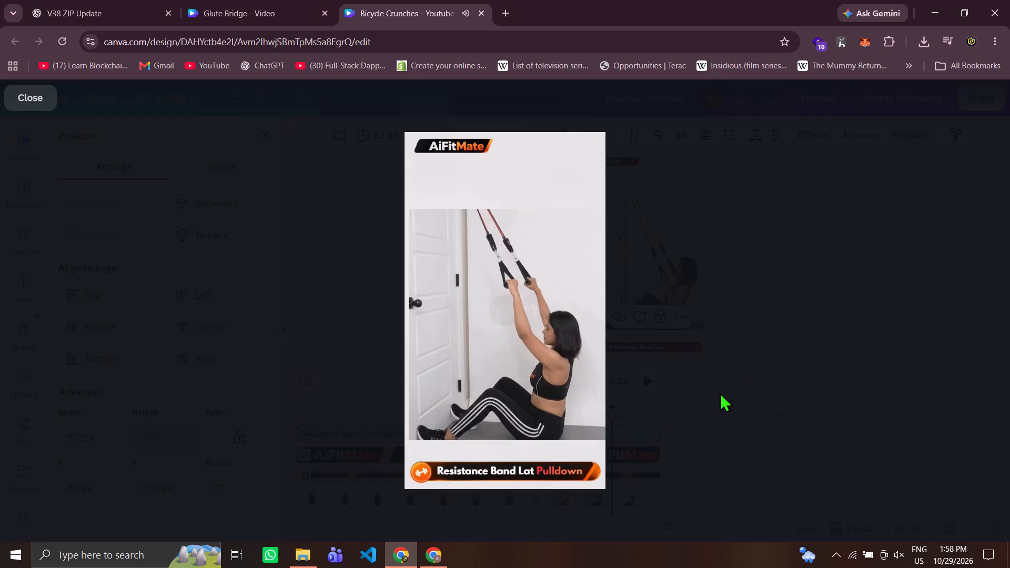
left_click(746, 378)
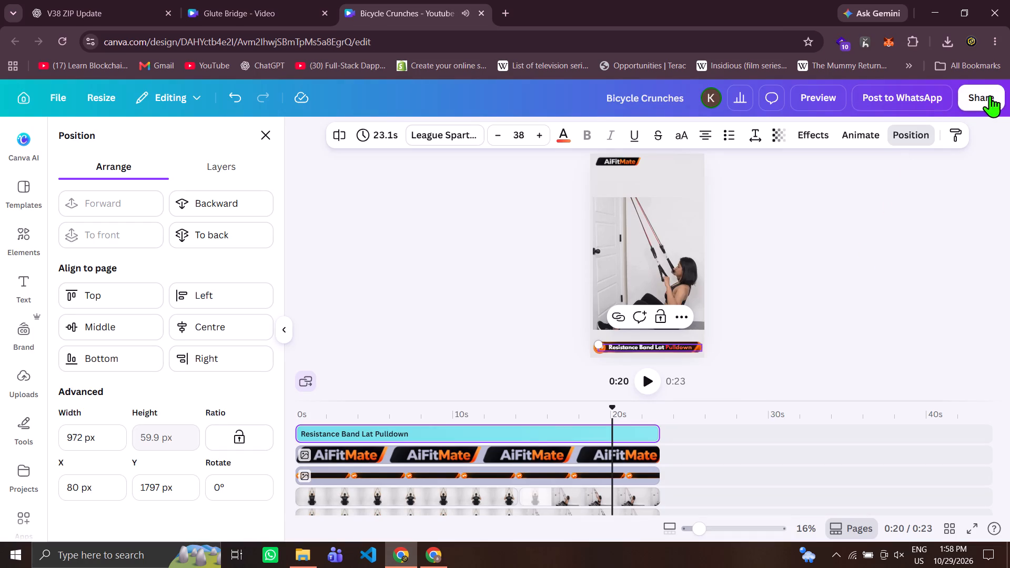
Download the vertical design as an MP4 video in 4K quality.
left_click(989, 96)
left_click(778, 354)
left_click(782, 391)
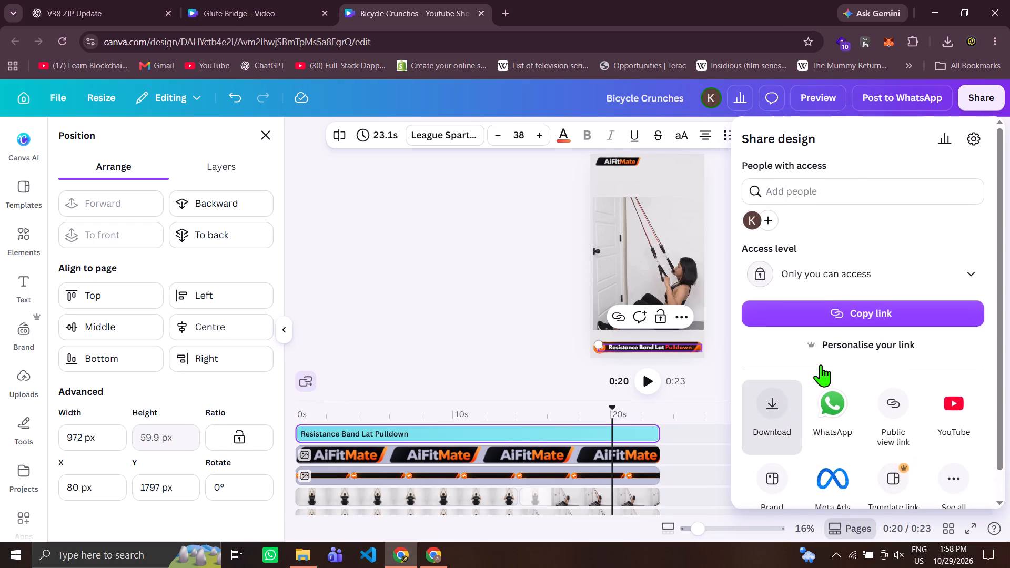
left_click(945, 238)
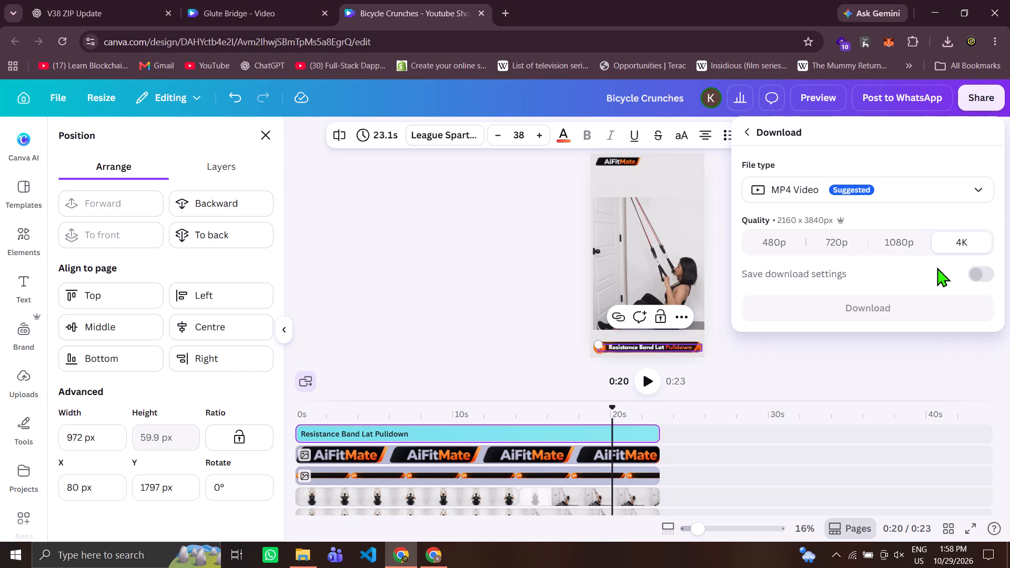
left_click(928, 303)
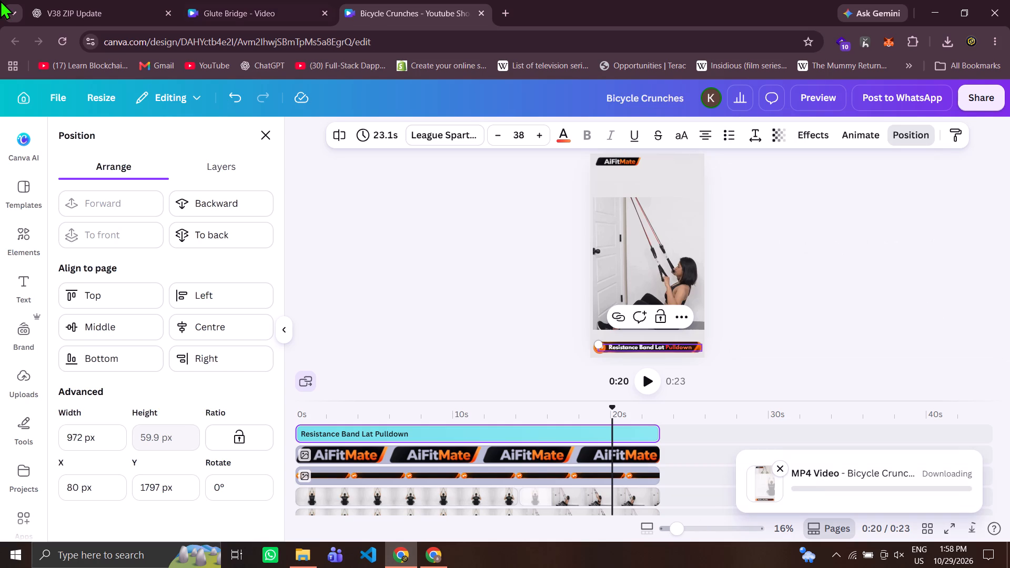
left_click(404, 218)
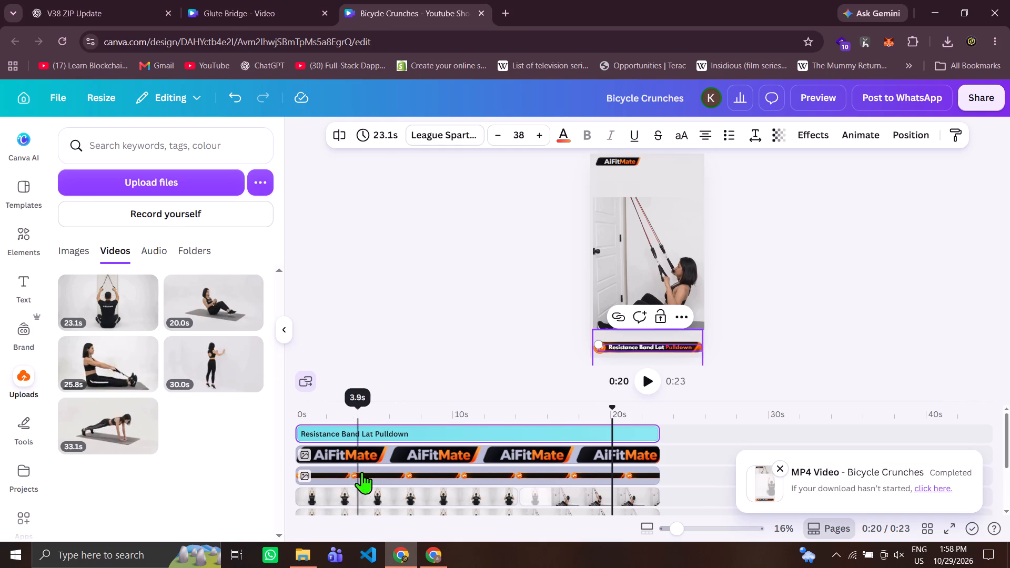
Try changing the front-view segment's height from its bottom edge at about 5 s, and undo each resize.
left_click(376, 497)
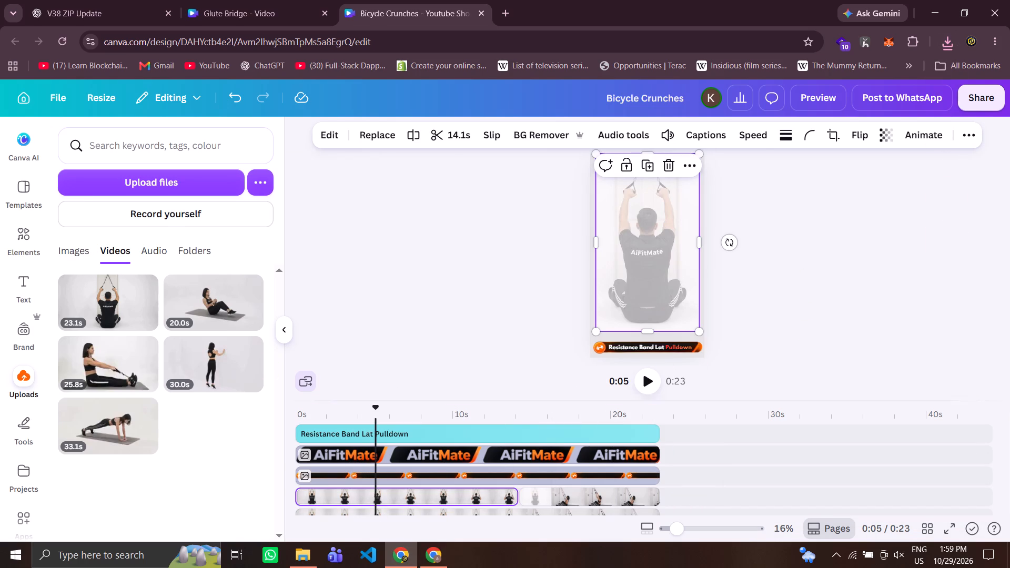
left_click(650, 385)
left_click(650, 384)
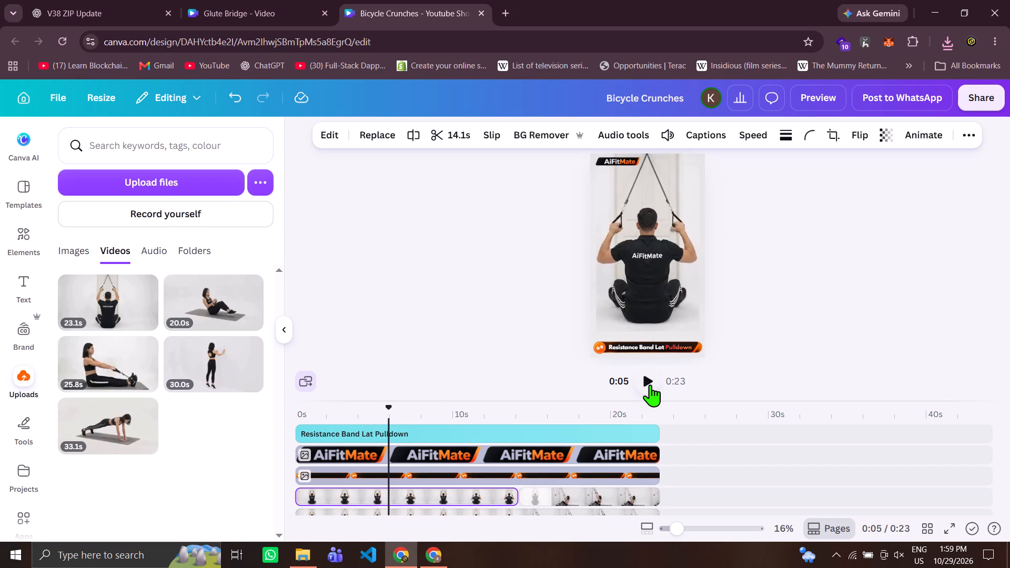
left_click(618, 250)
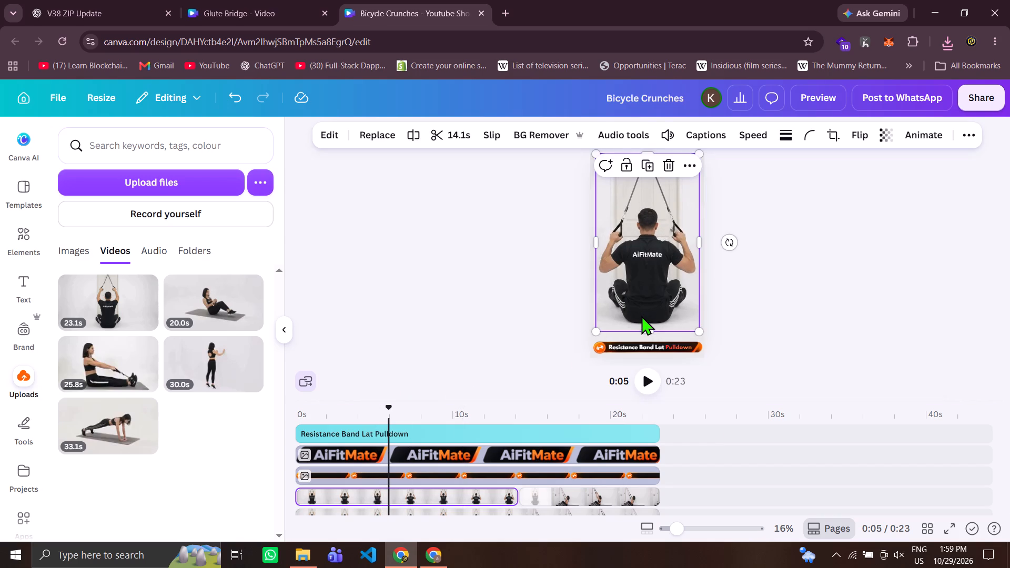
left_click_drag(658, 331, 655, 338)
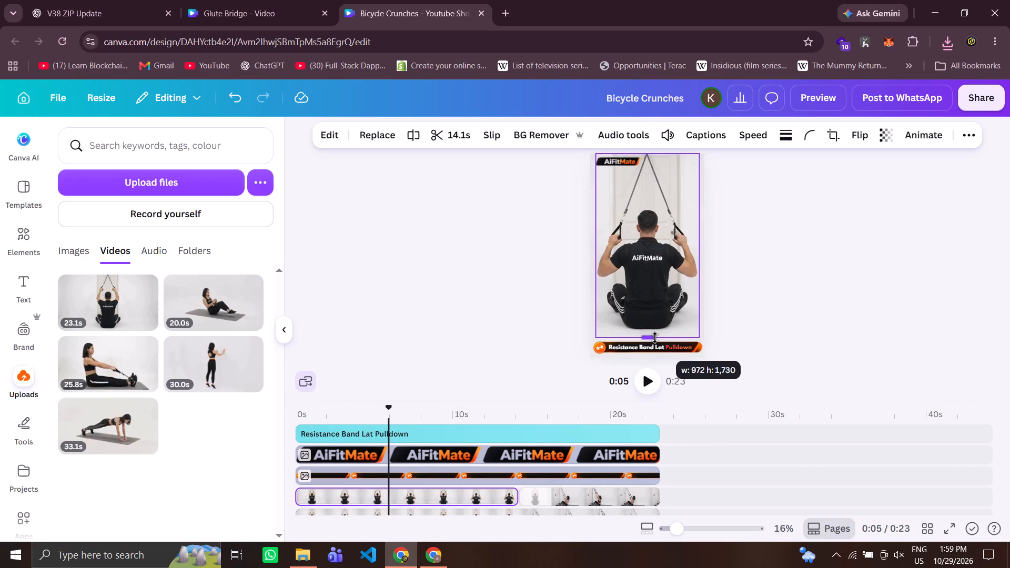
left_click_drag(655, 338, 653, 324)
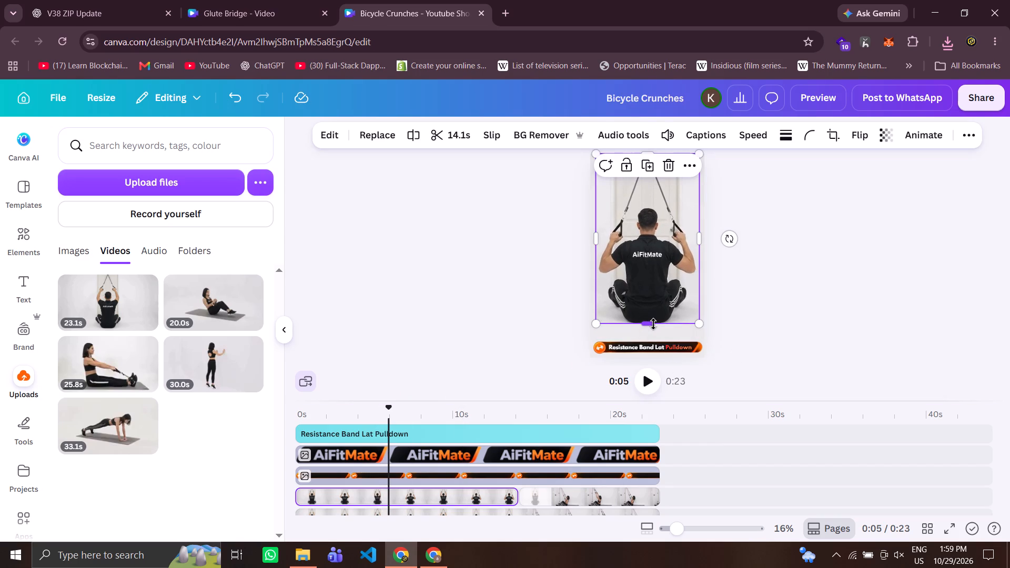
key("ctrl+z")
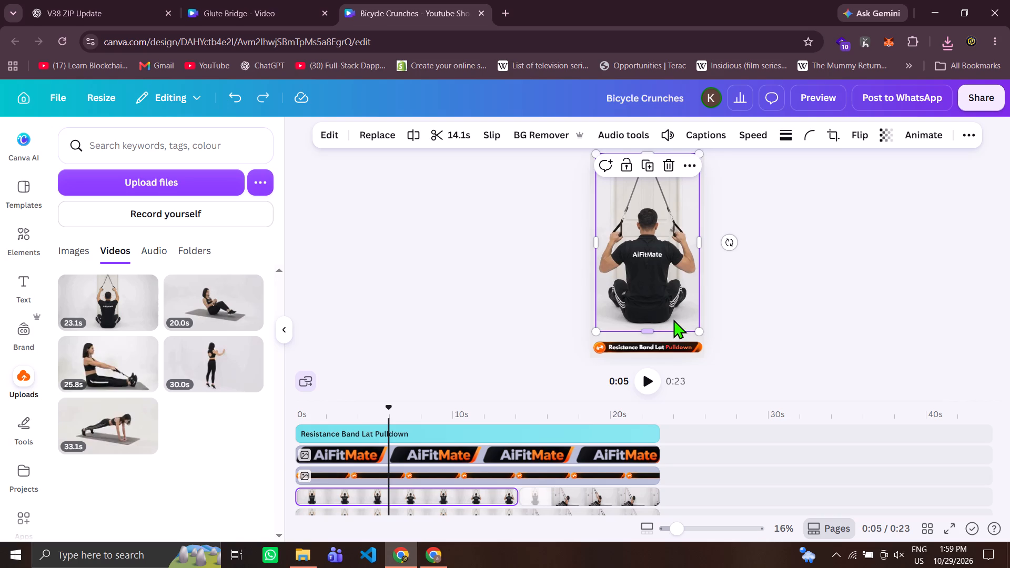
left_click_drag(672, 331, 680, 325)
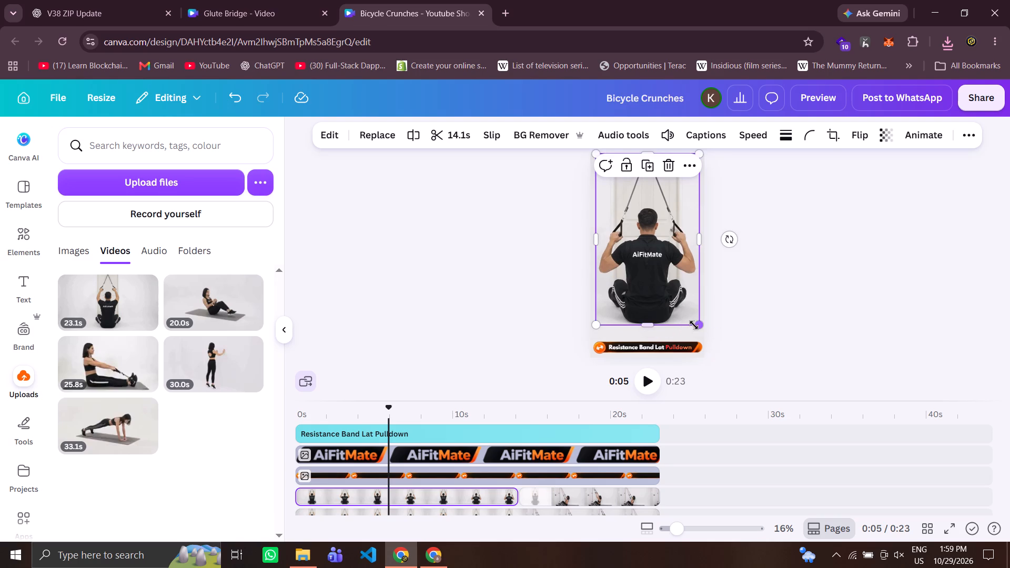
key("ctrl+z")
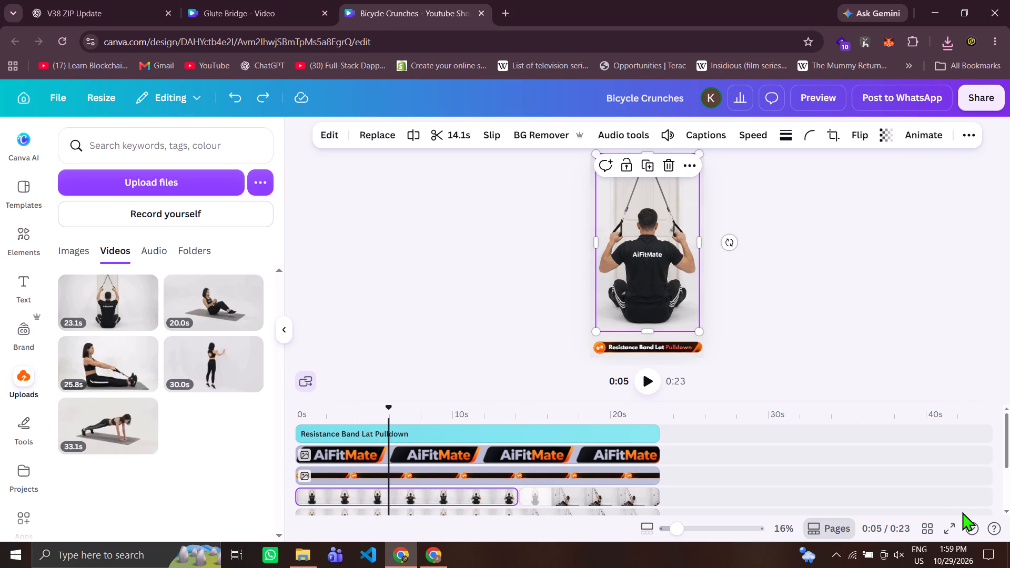
Check the download status, switch to File Explorer's Downloads folder, and preview the Bicycle Crunches and Glute Bridge videos.
left_click(972, 523)
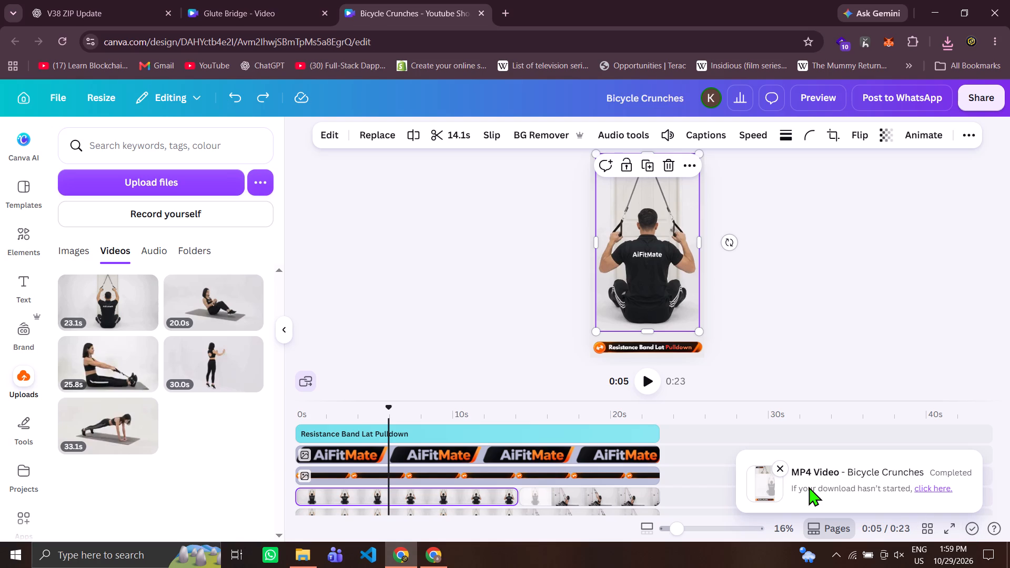
key("super+2")
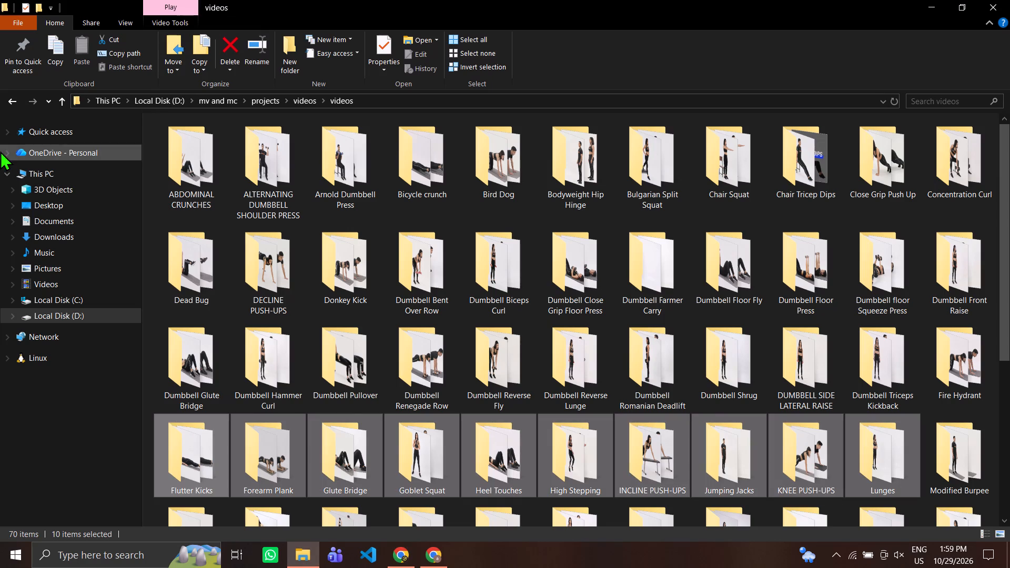
left_click(52, 237)
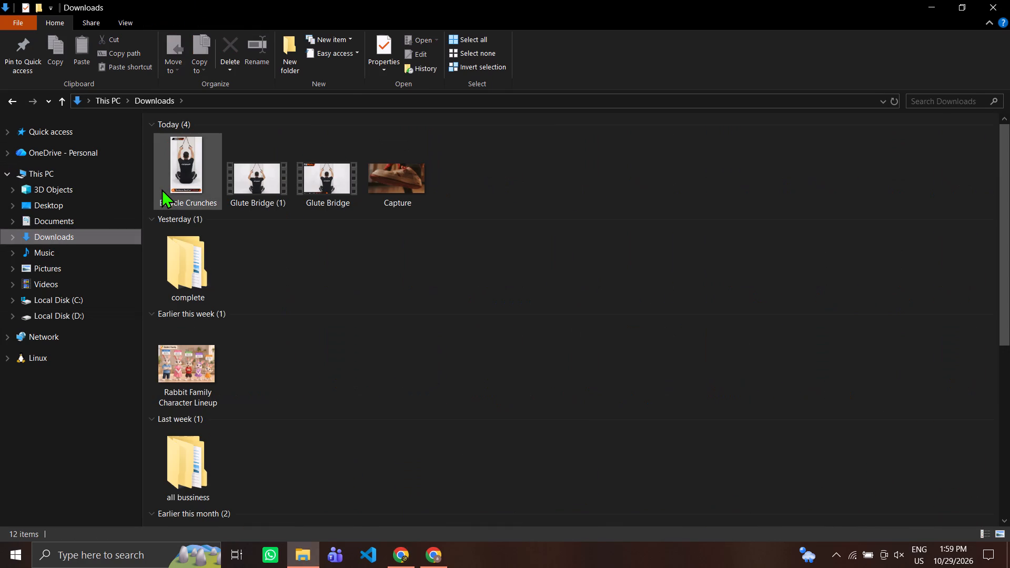
left_click(161, 189)
key("space")
key("space")
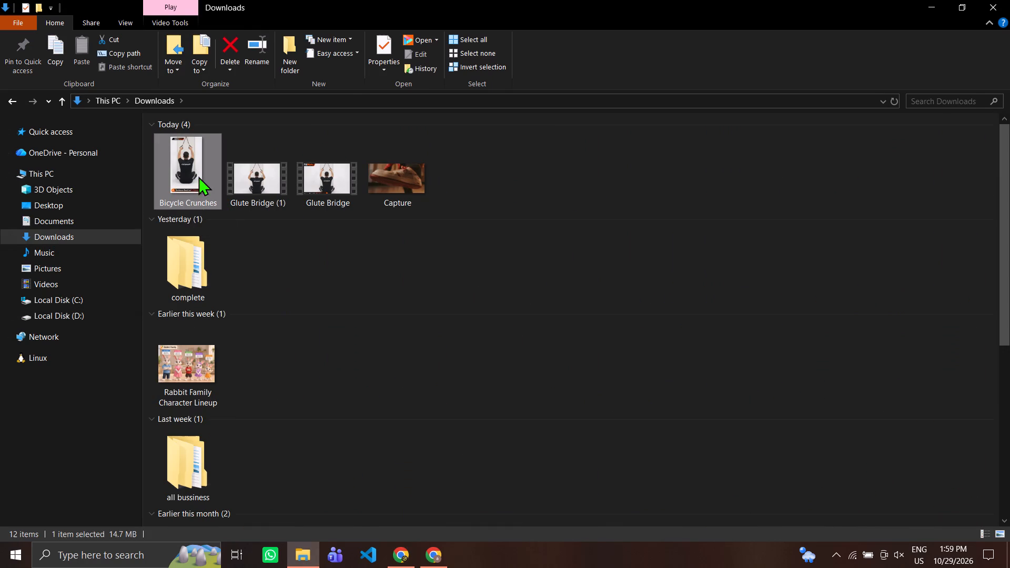
key("space")
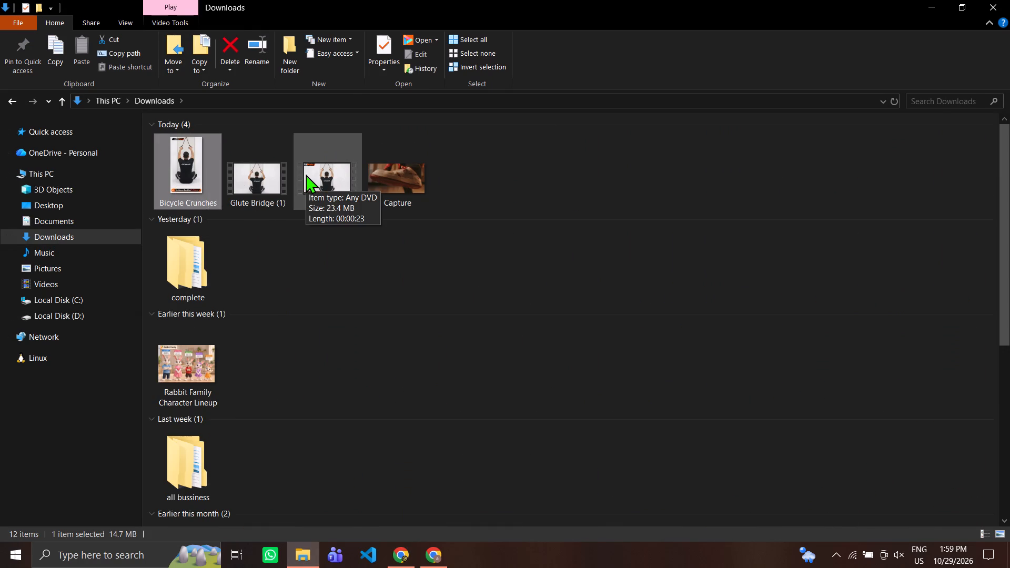
left_click(309, 171)
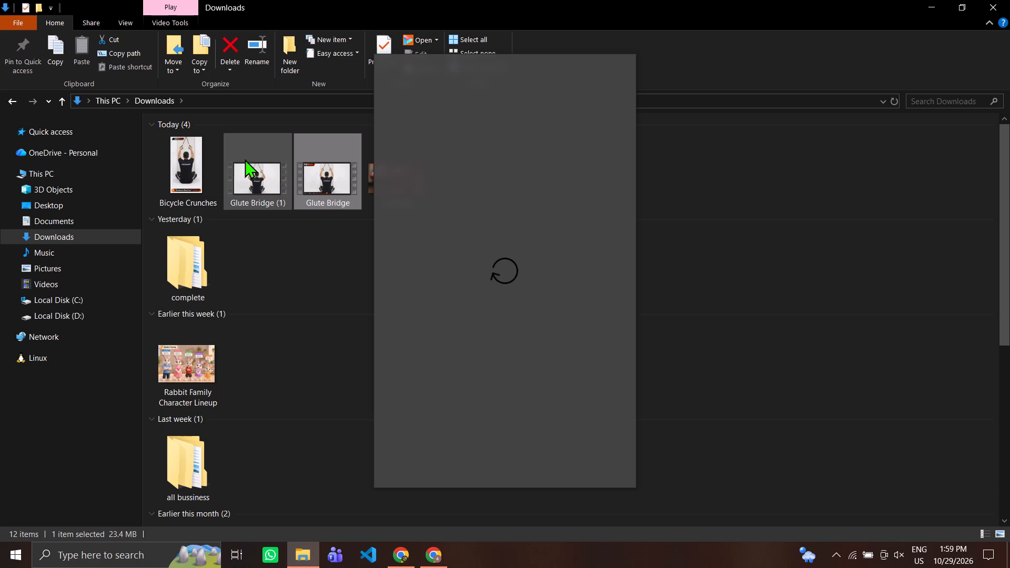
left_click(187, 151)
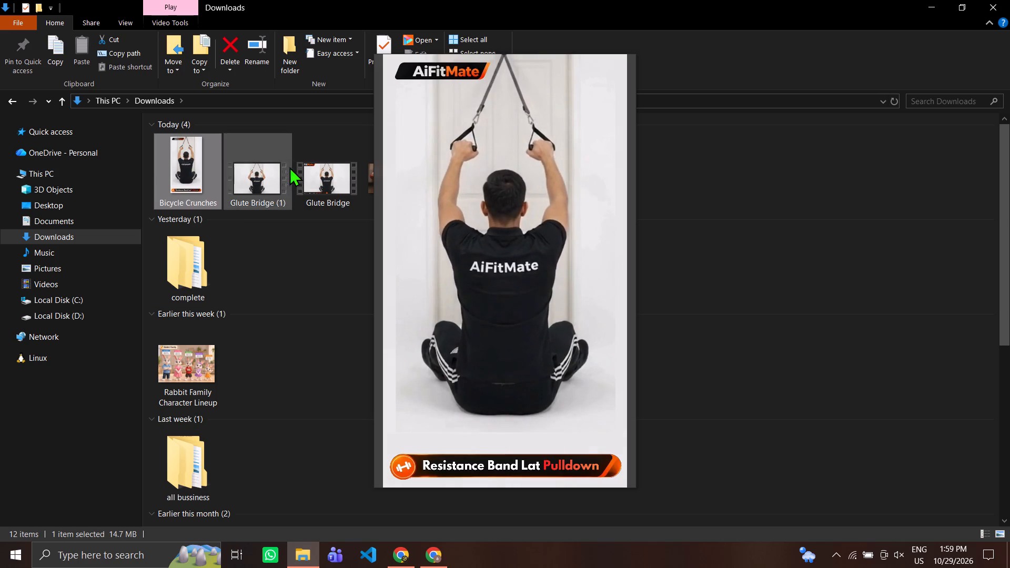
left_click(329, 172)
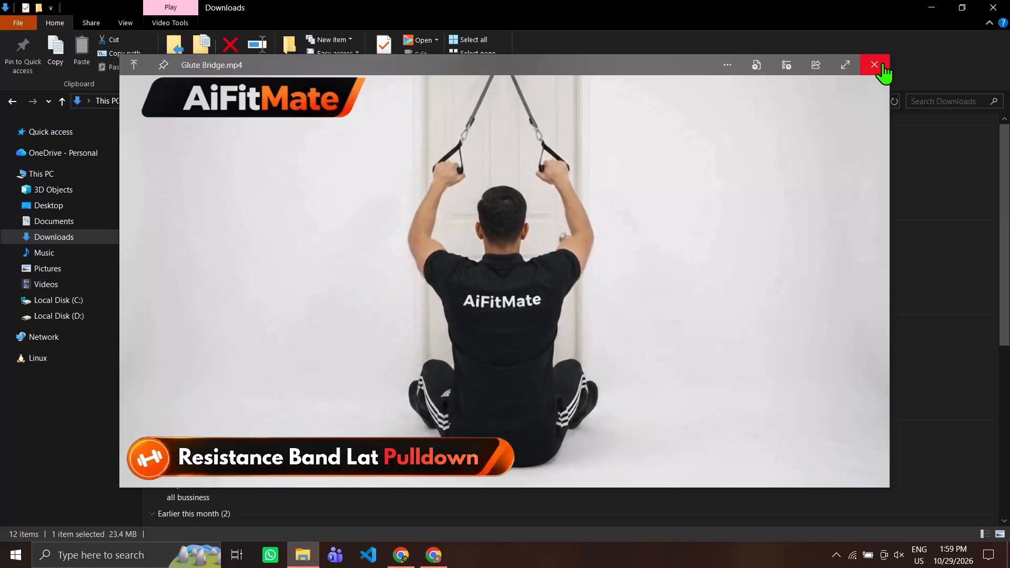
left_click(883, 63)
Delete the "Glute Bridge (1)" video from the Downloads folder.
left_click(244, 163)
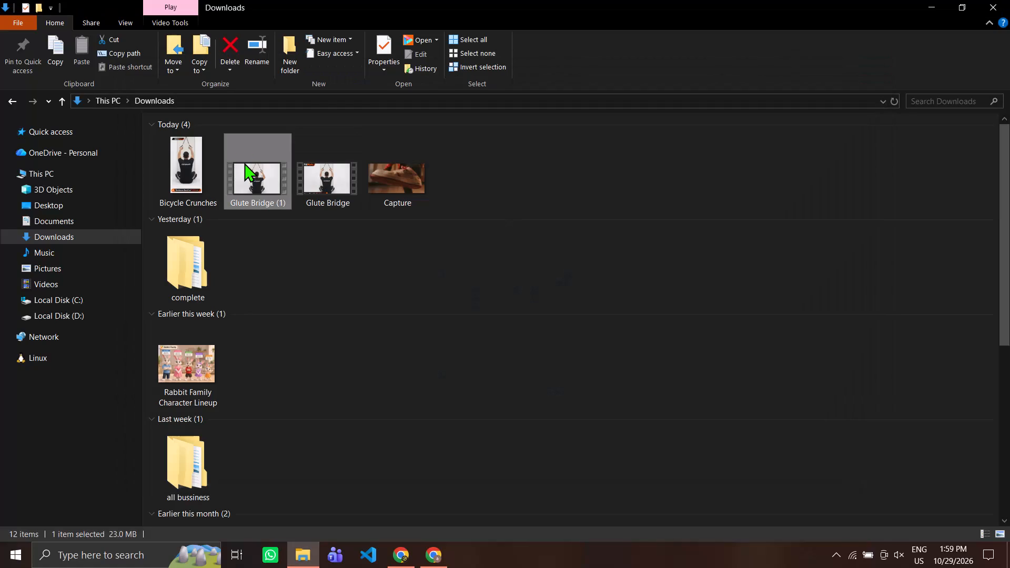
key("Delete")
key("Return")
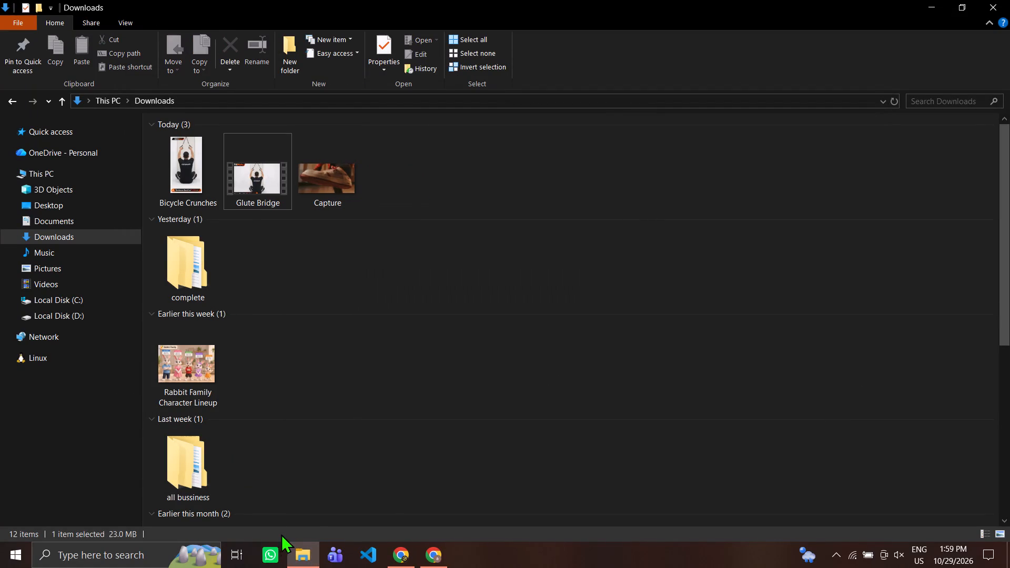
Switch to WhatsApp.
left_click(270, 550)
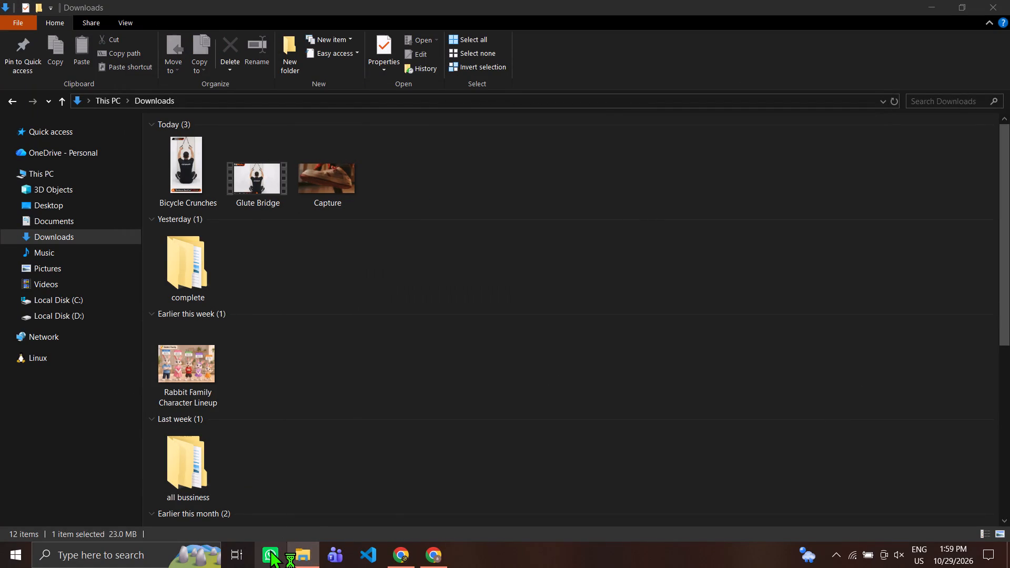
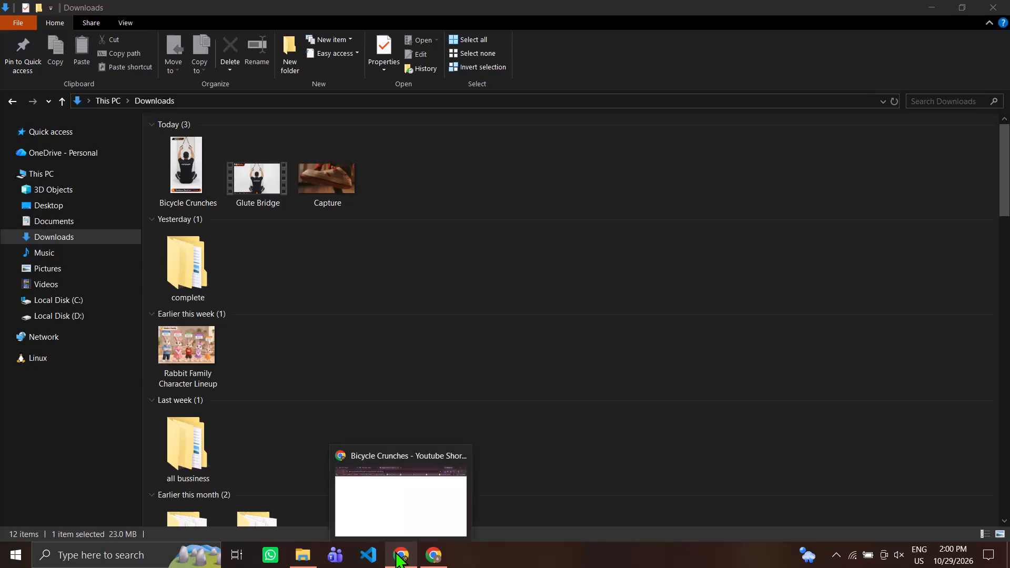
Switch to Chrome, check the video deletion in YouTube Studio, and return to the Glute Bridge design in Canva.
left_click(396, 551)
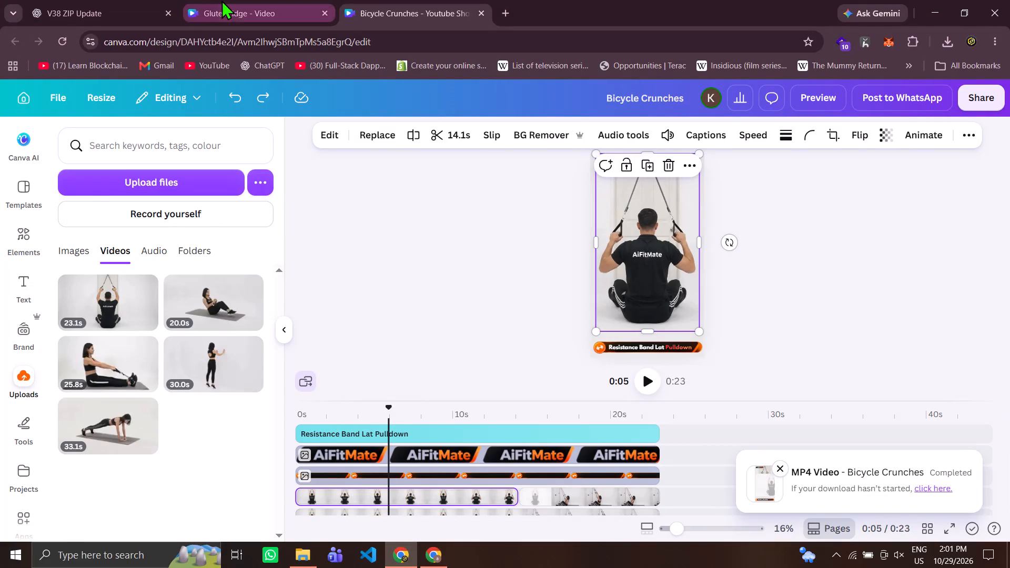
left_click(221, 0)
left_click(457, 0)
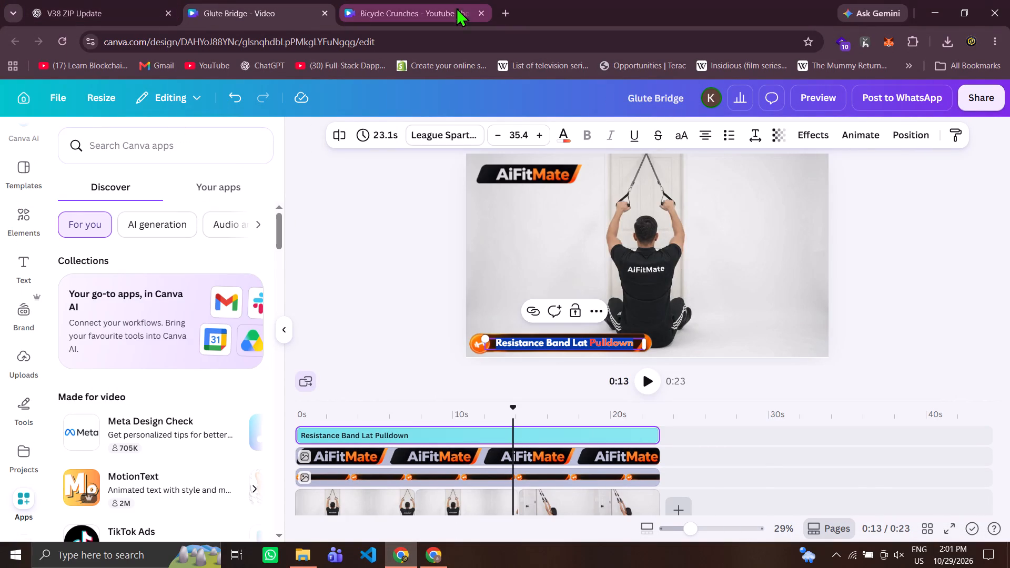
left_click(426, 567)
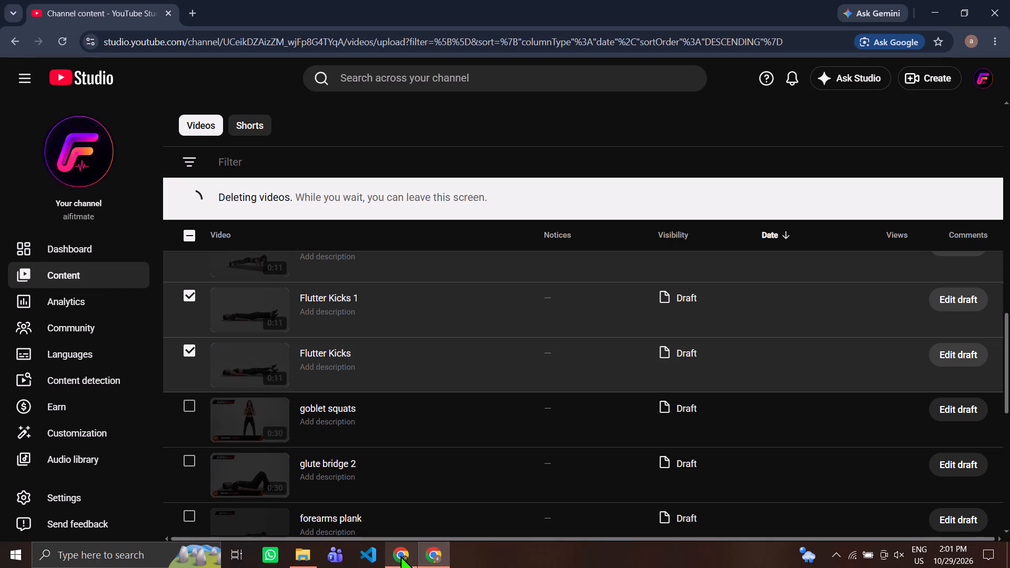
left_click(400, 555)
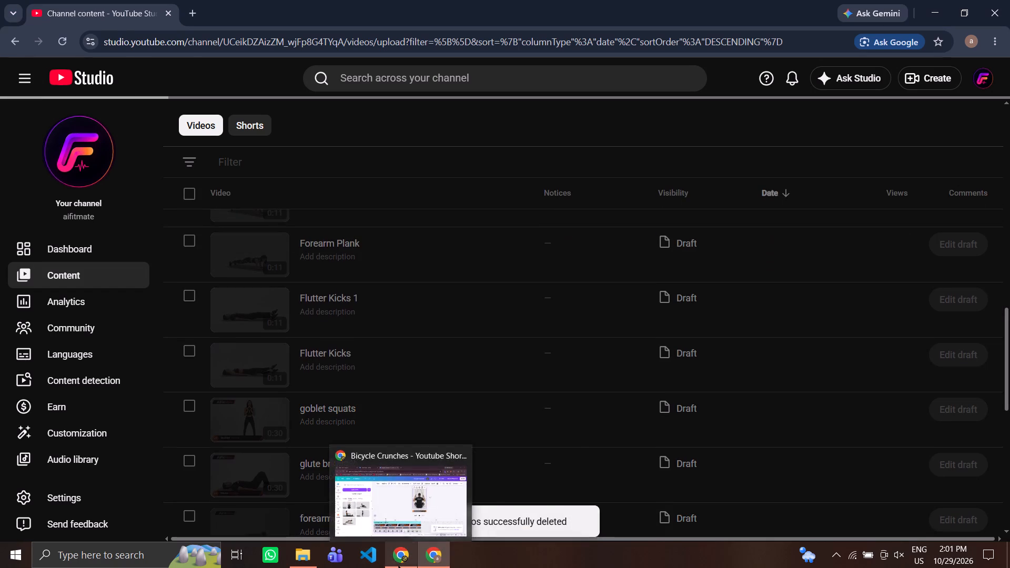
left_click(398, 565)
left_click(290, 0)
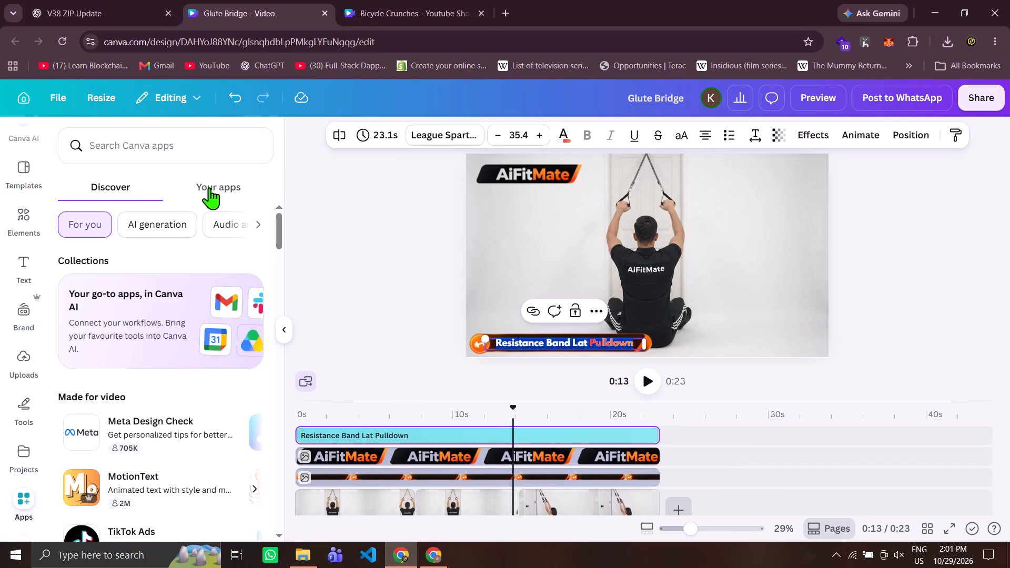
Open the Dumbbell Good Morning folder inside the uploaded pending folder.
left_click(29, 359)
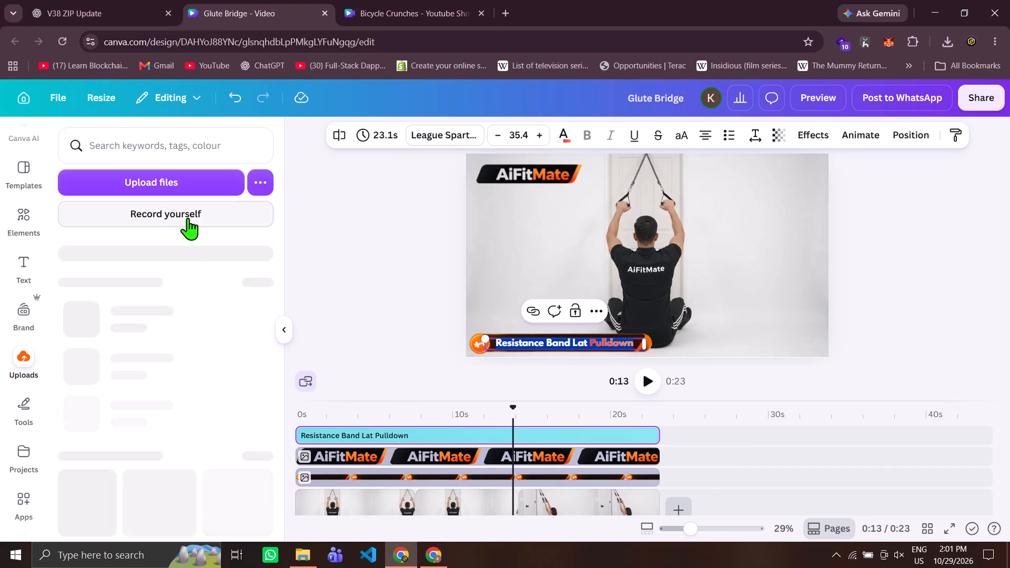
left_click(188, 250)
left_click(147, 356)
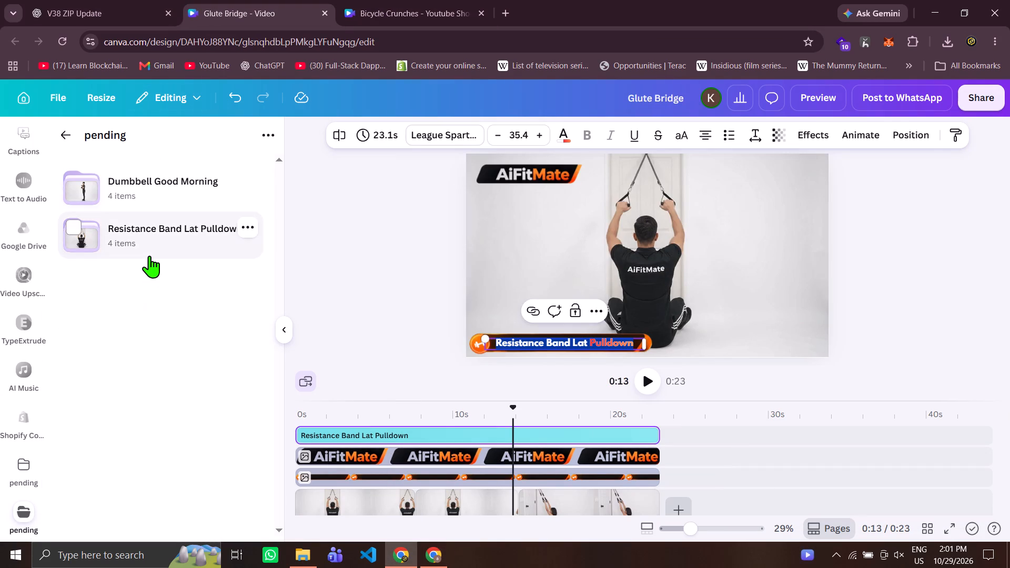
left_click(145, 169)
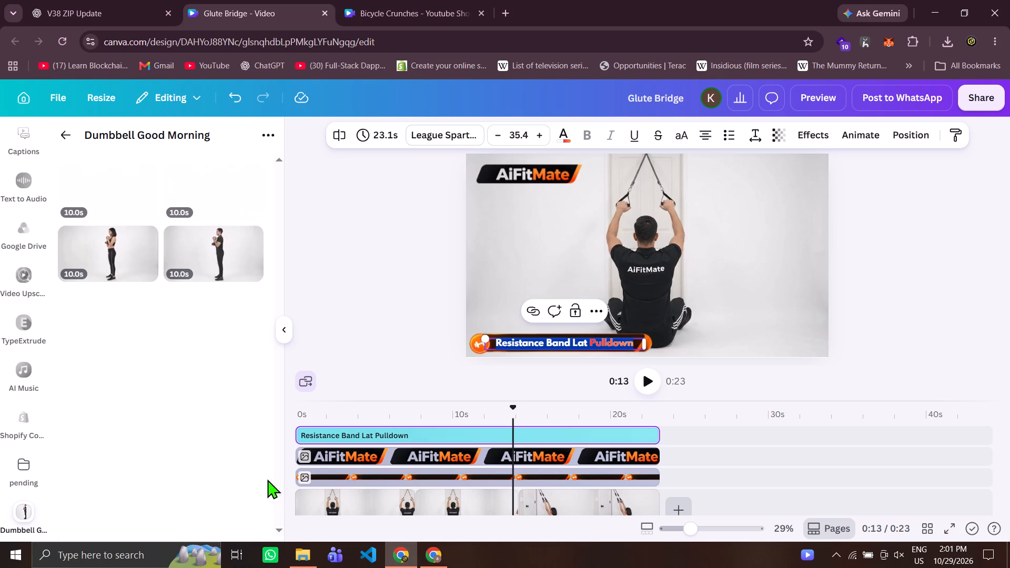
In File Explorer, open Downloads > complete > pending > Dumbbell Good Morning and preview all four exercise videos.
left_click(299, 567)
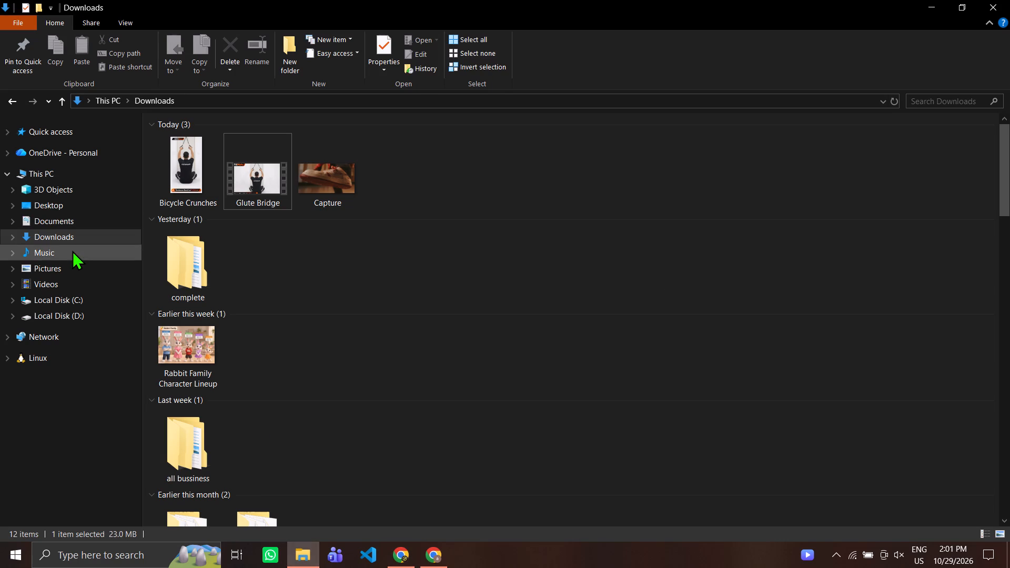
left_click(175, 279)
left_click_drag(173, 279, 160, 279)
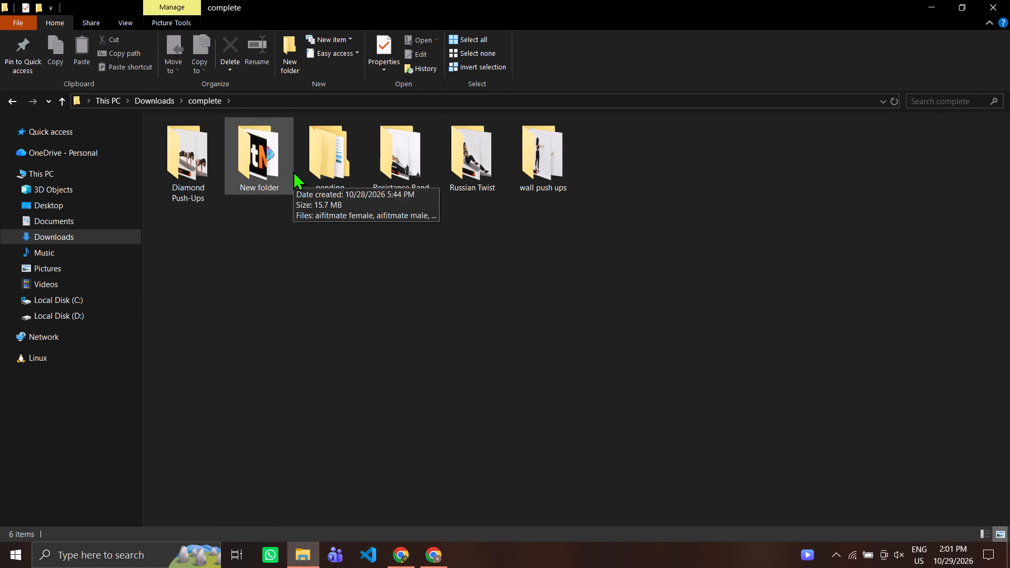
double_click(317, 153)
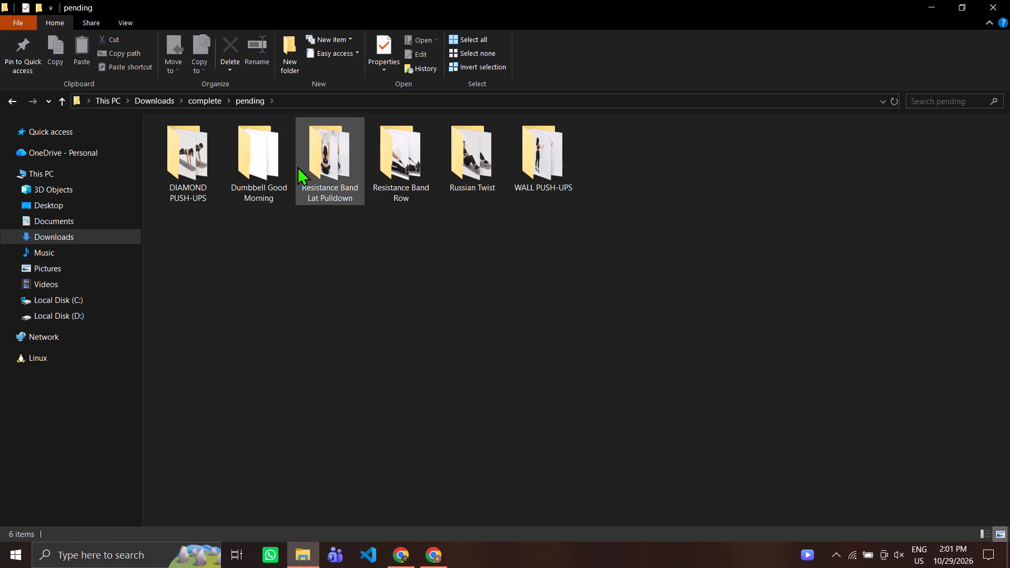
left_click(284, 209)
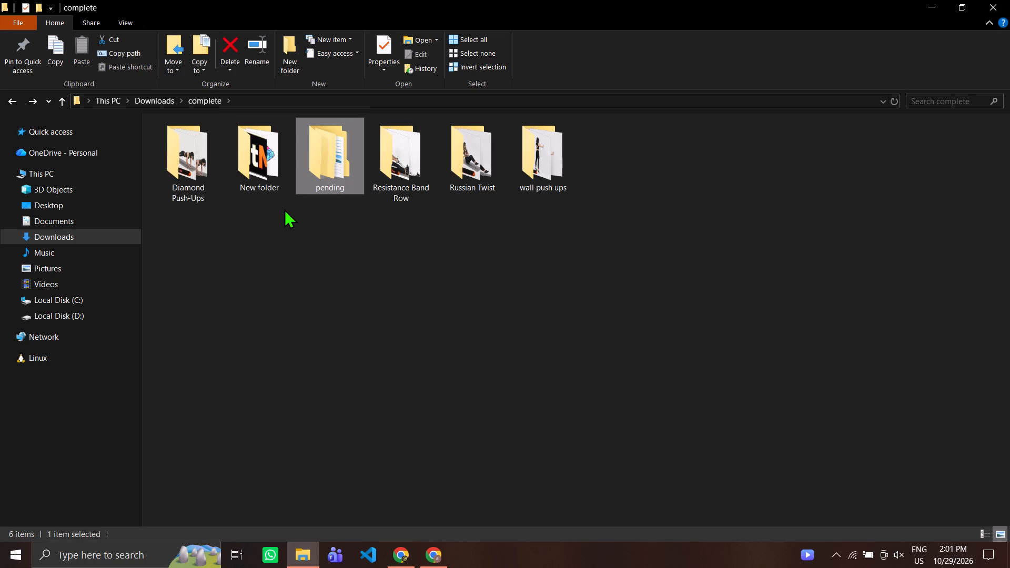
double_click(335, 173)
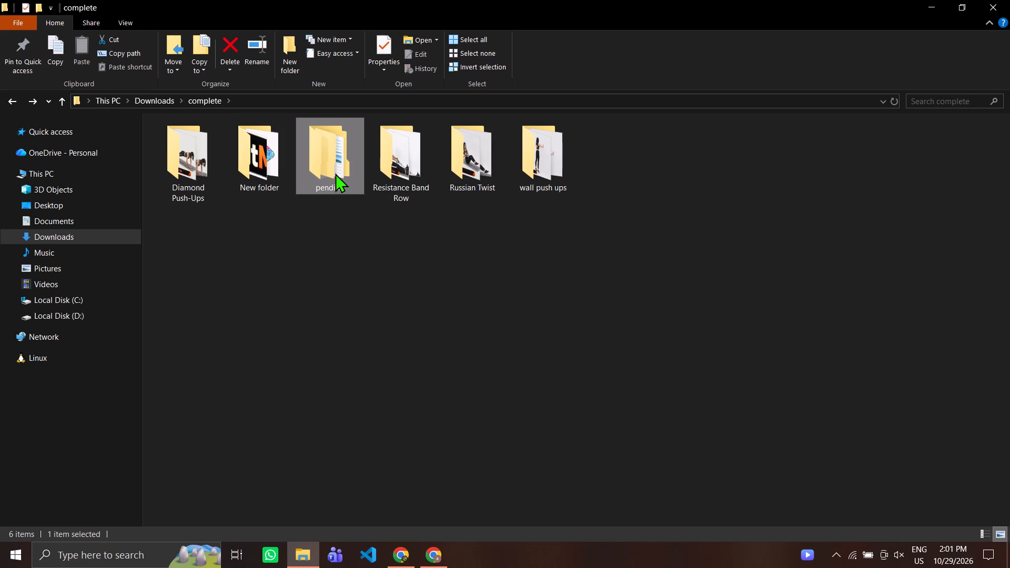
left_click(335, 173)
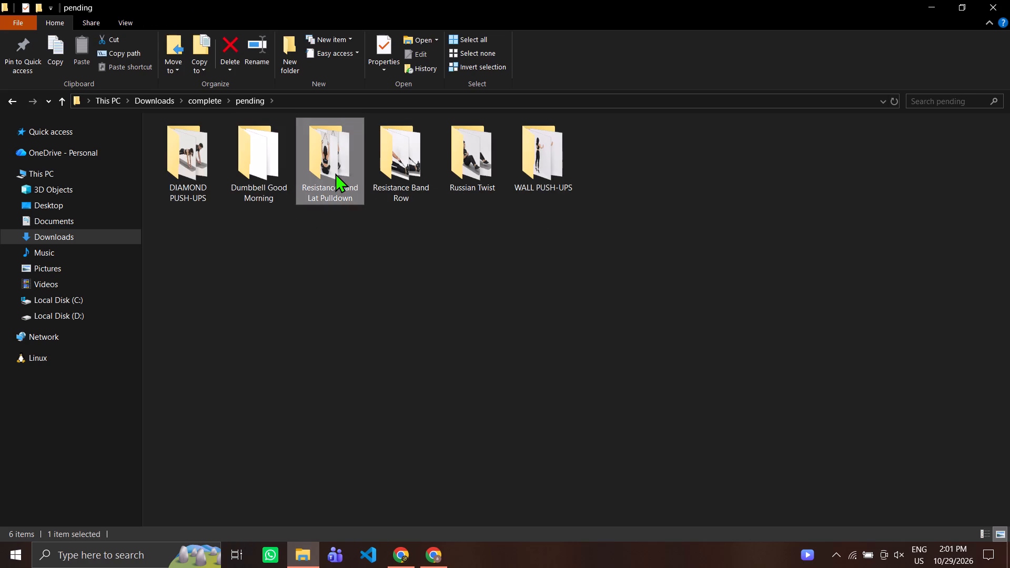
left_click(290, 189)
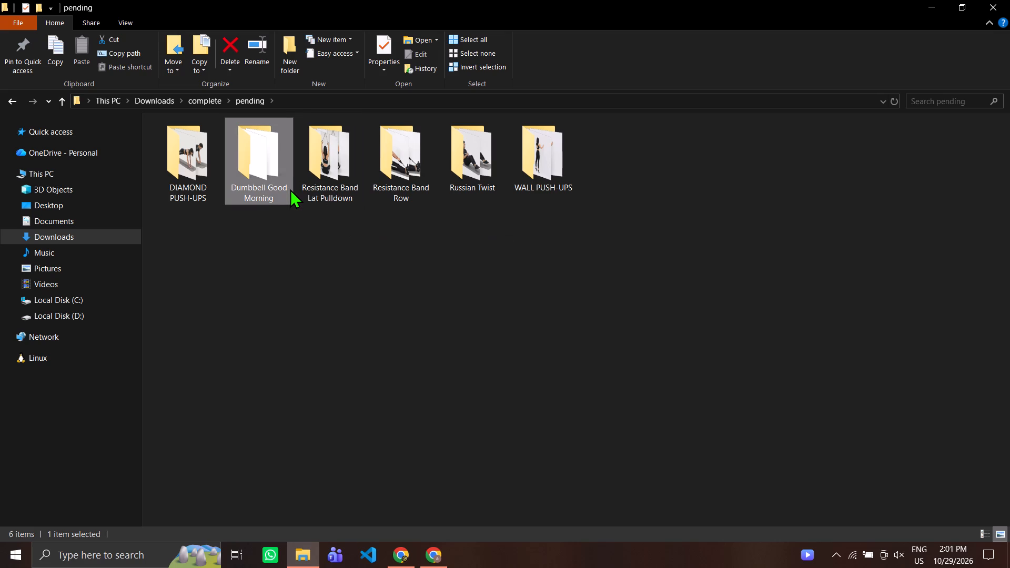
double_click(290, 189)
left_click(211, 142)
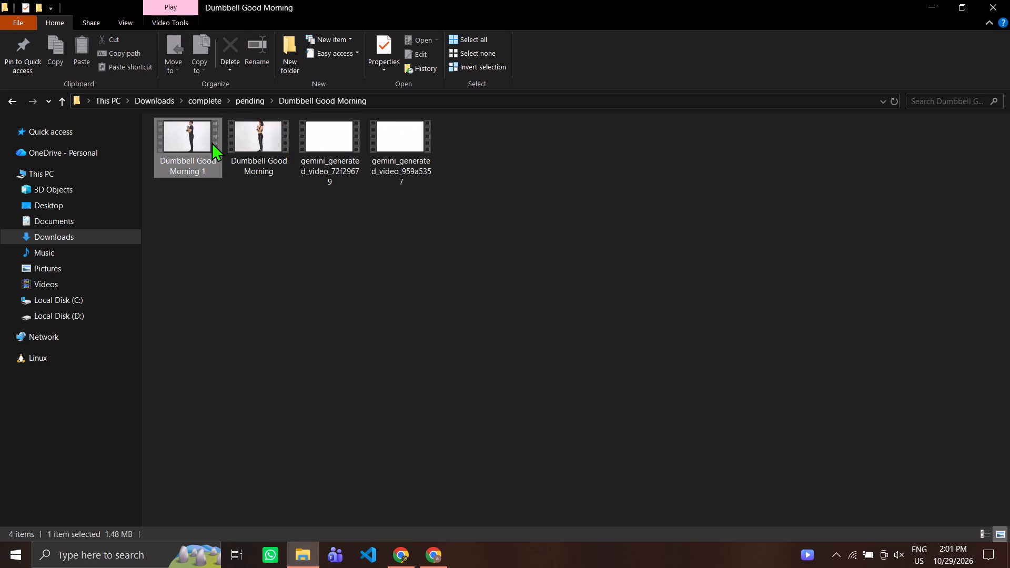
key("space")
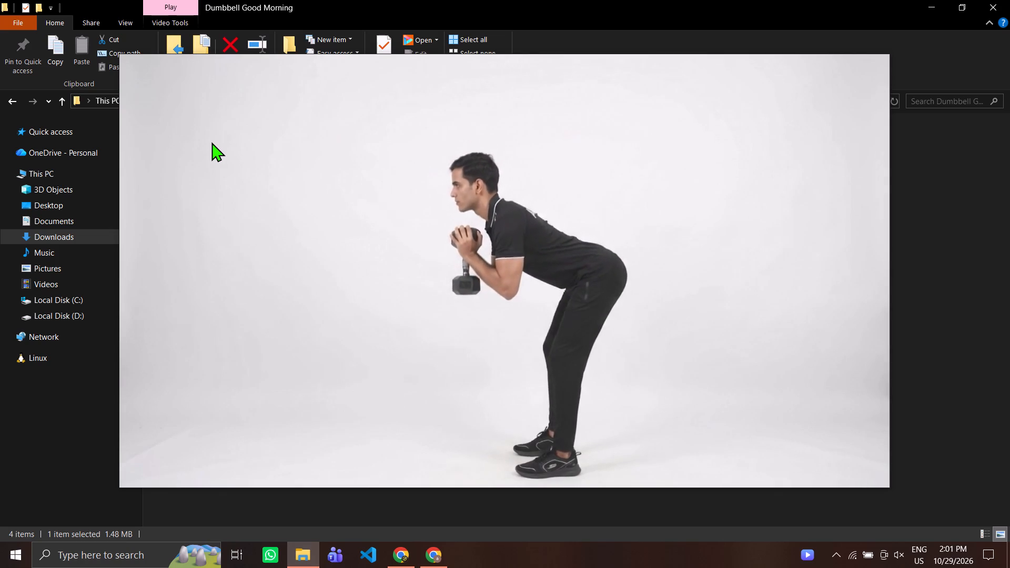
key("Right")
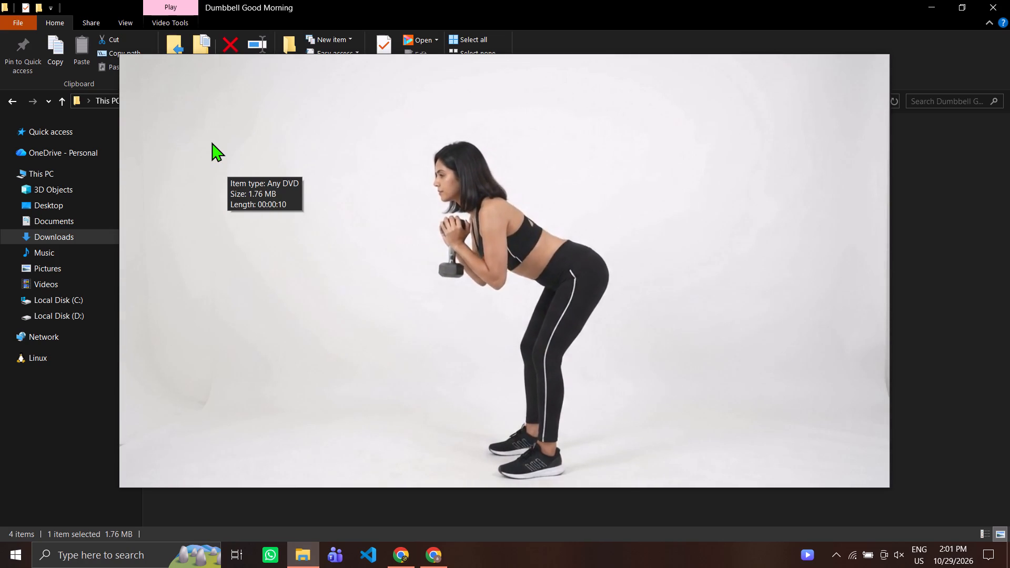
key("Right")
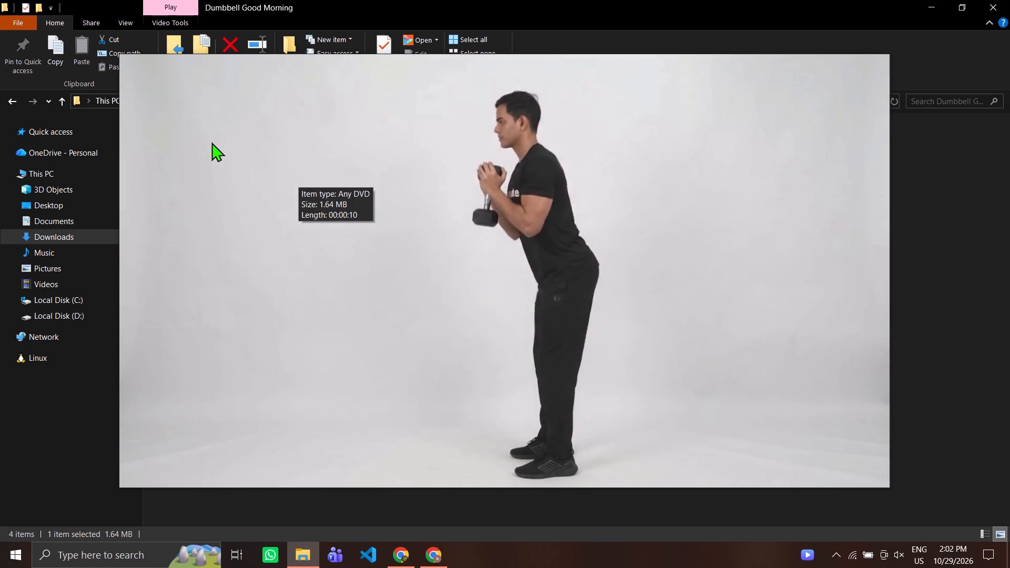
key("Right")
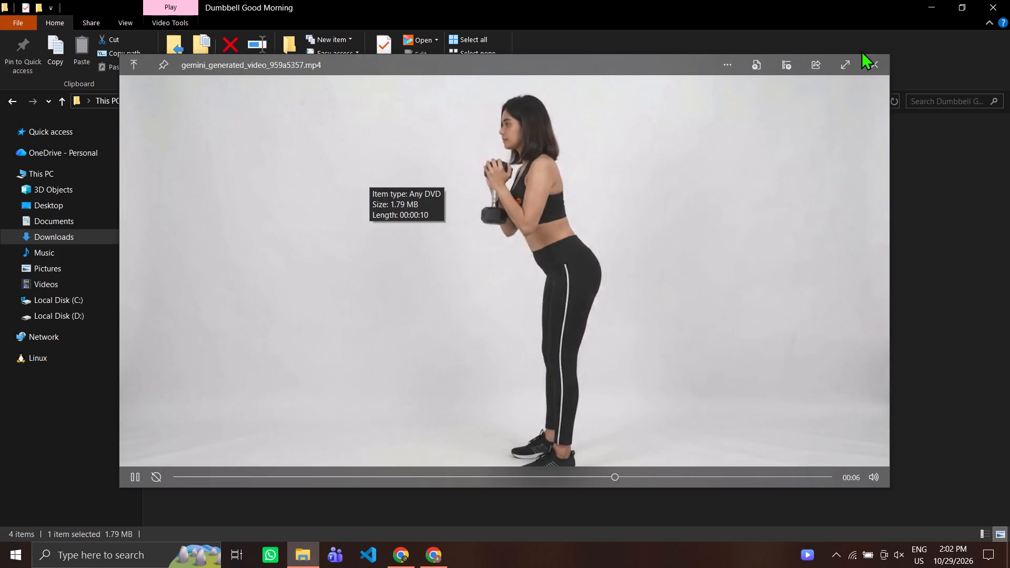
left_click(874, 57)
Return to Canva and delete all the Resistance Band Lat Pulldown exercise clips from the Glute Bridge design's timeline.
key("alt+Tab")
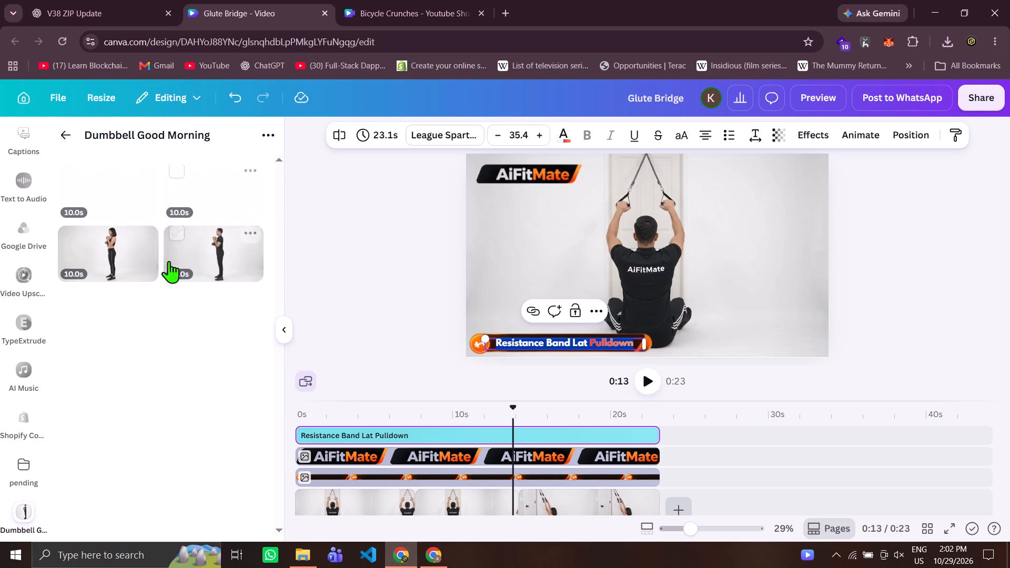
left_click_drag(514, 412, 123, 449)
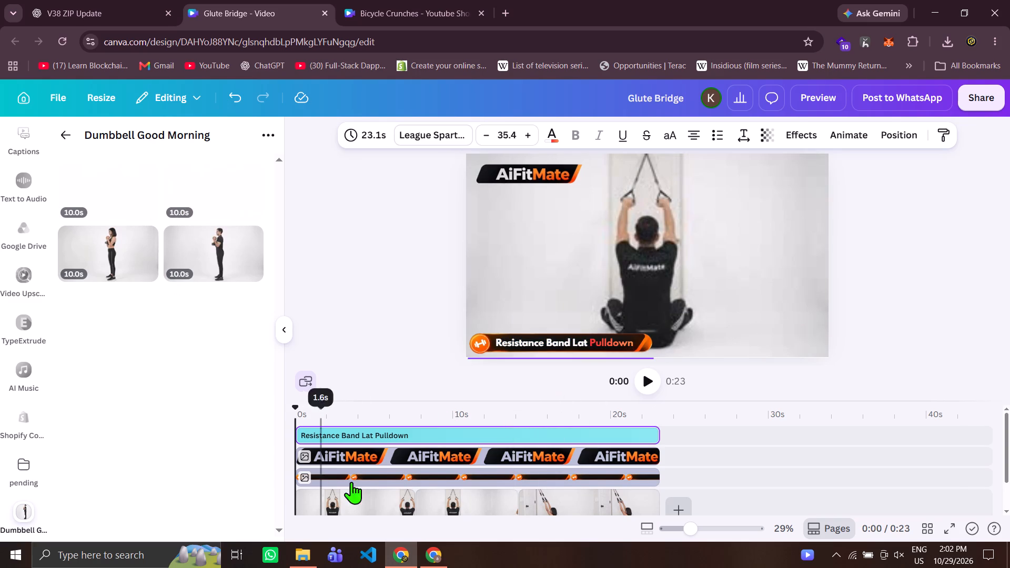
left_click(412, 492)
left_click(587, 505, "shift")
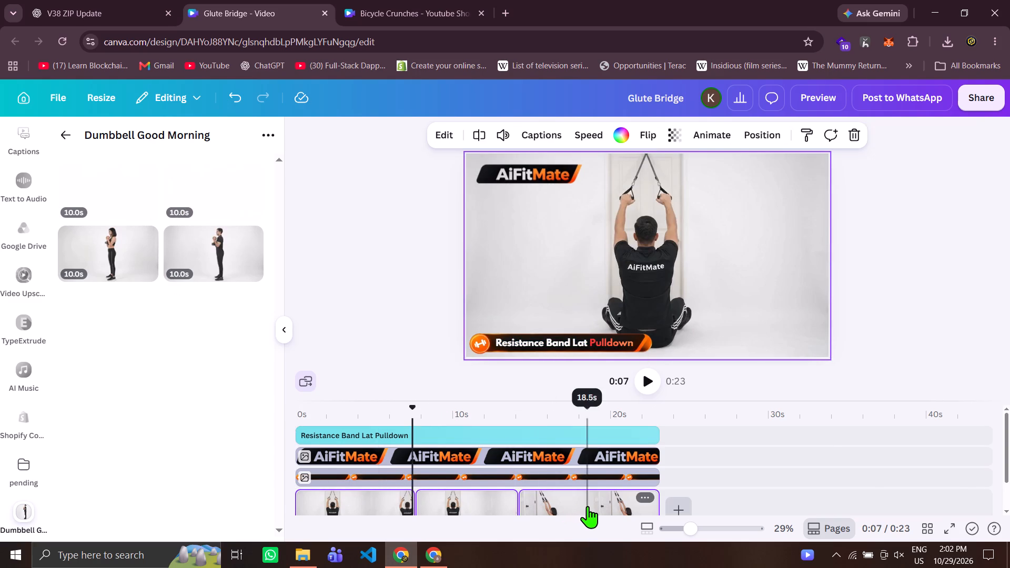
key("Delete")
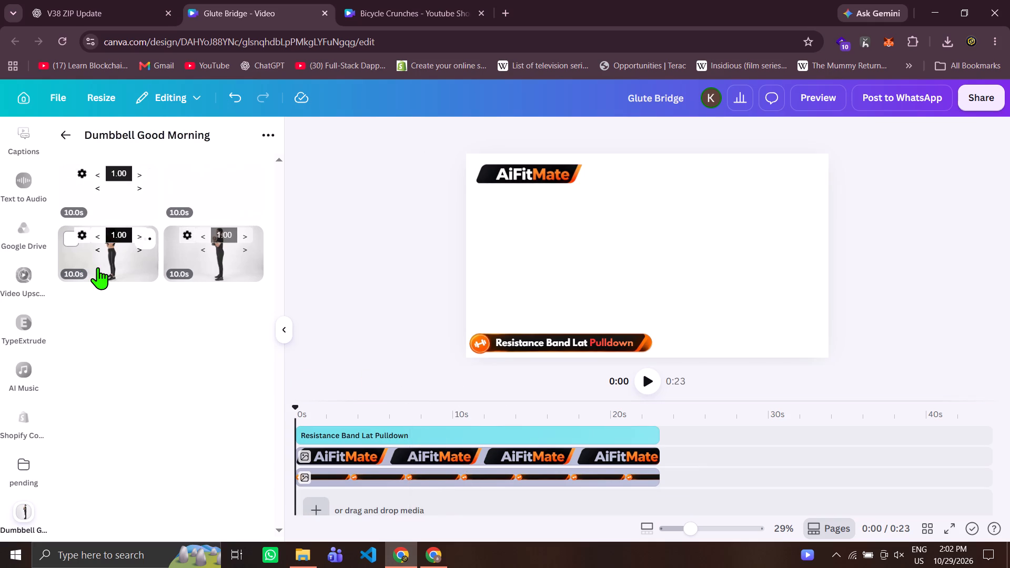
Add the 10.0 s Dumbbell Good Morning clip of the woman to the timeline and play it from the start.
left_click(98, 267)
left_click_drag(395, 411, 226, 421)
left_click(649, 379)
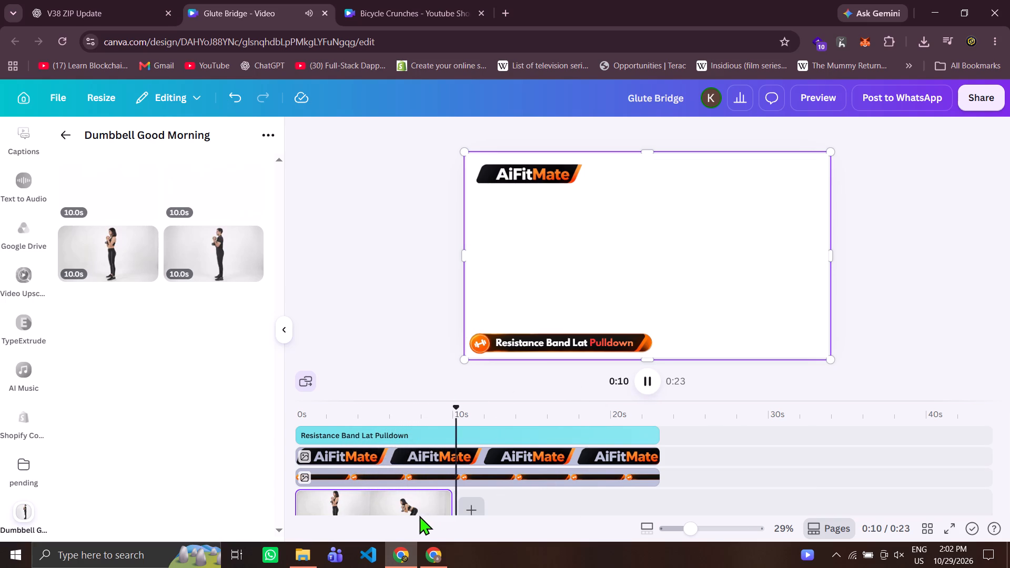
Find where the woman stands upright again, split her clip at about 6.4 s, and delete the remainder.
left_click(376, 498)
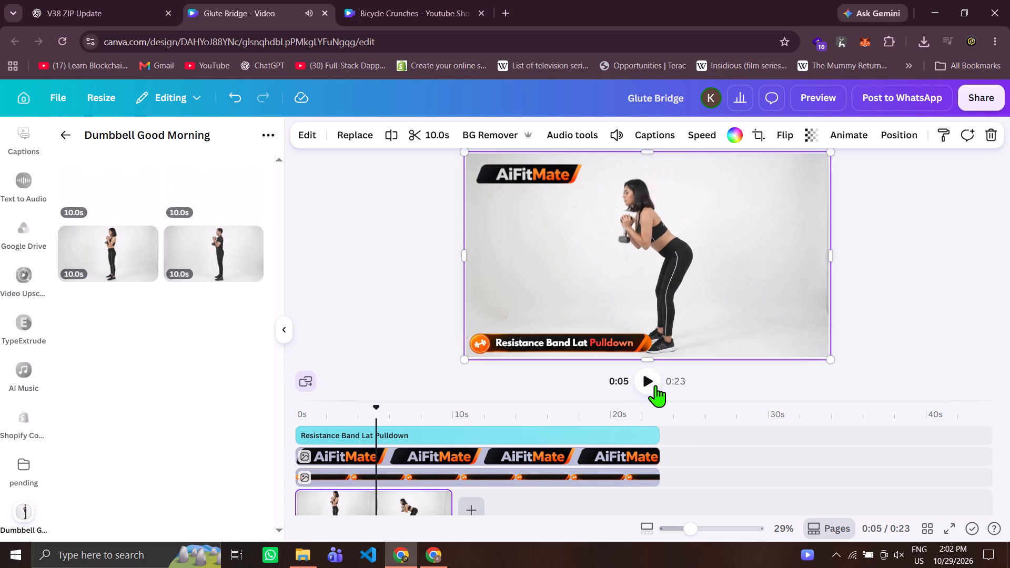
left_click(654, 385)
left_click(654, 385)
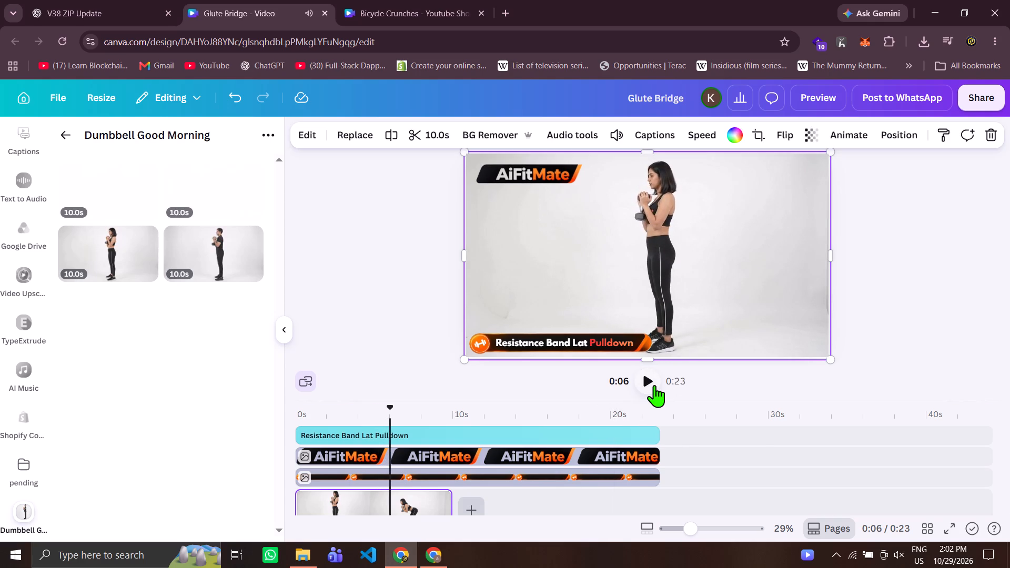
left_click(654, 385)
left_click(654, 385)
key("Left")
key("Left")
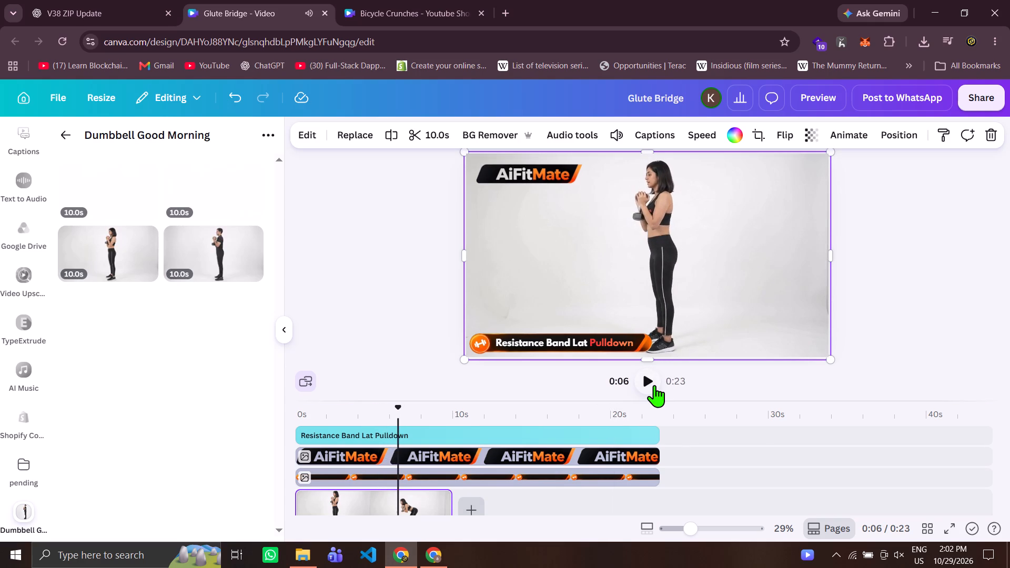
key("Left")
key("Left")
key("Left")
key("Right")
key("Right")
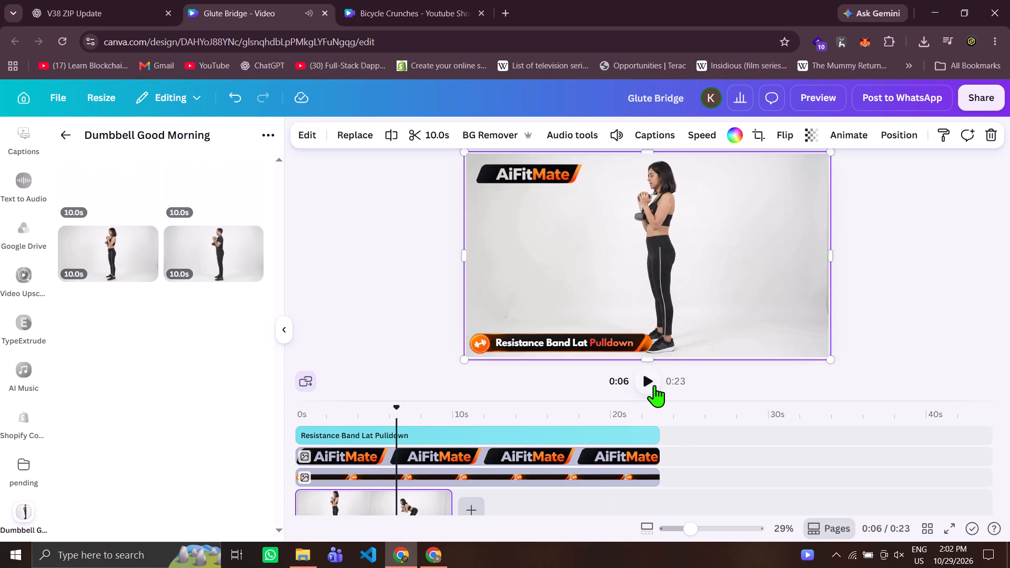
key("Left")
key("Right")
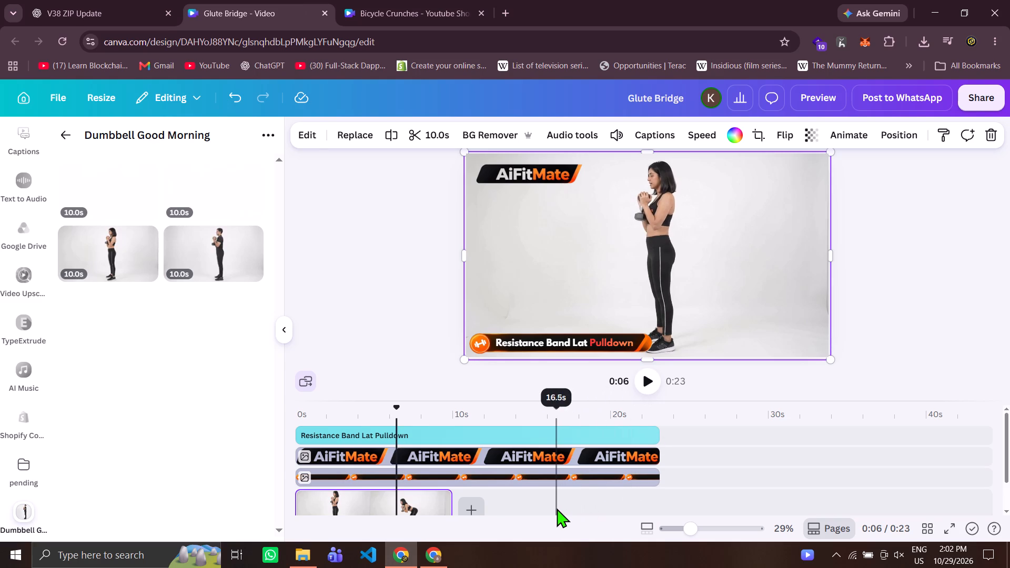
key("s")
key("Delete")
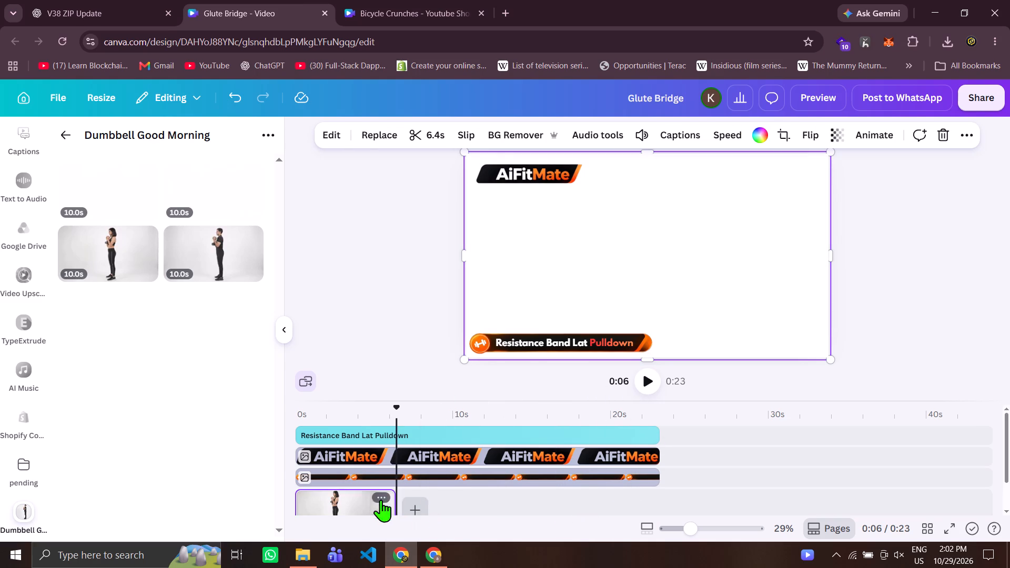
Duplicate the trimmed clip of the woman directly after itself on the timeline and play both back.
left_click(357, 491)
key("ctrl+c")
key("ctrl+v")
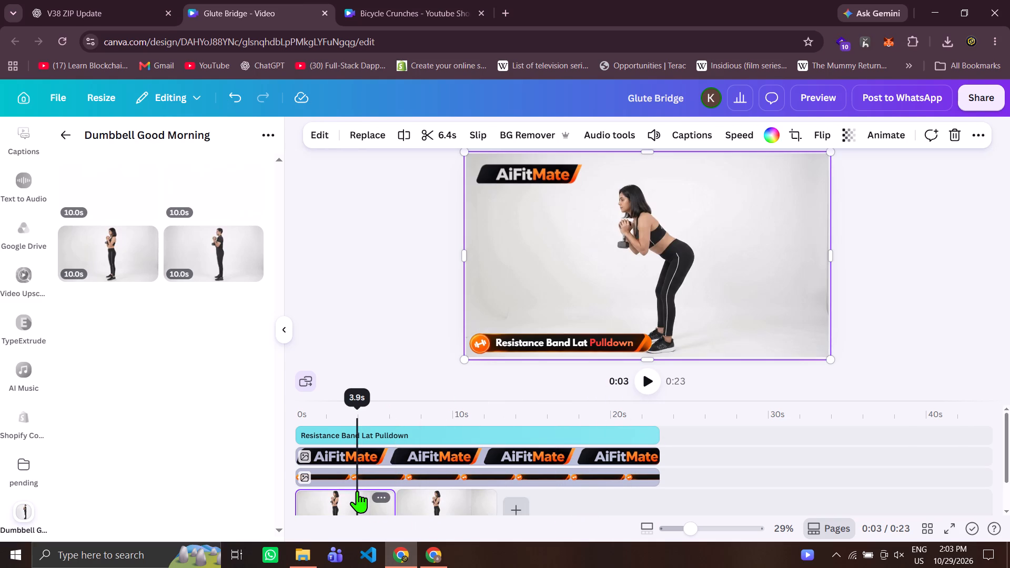
left_click(650, 380)
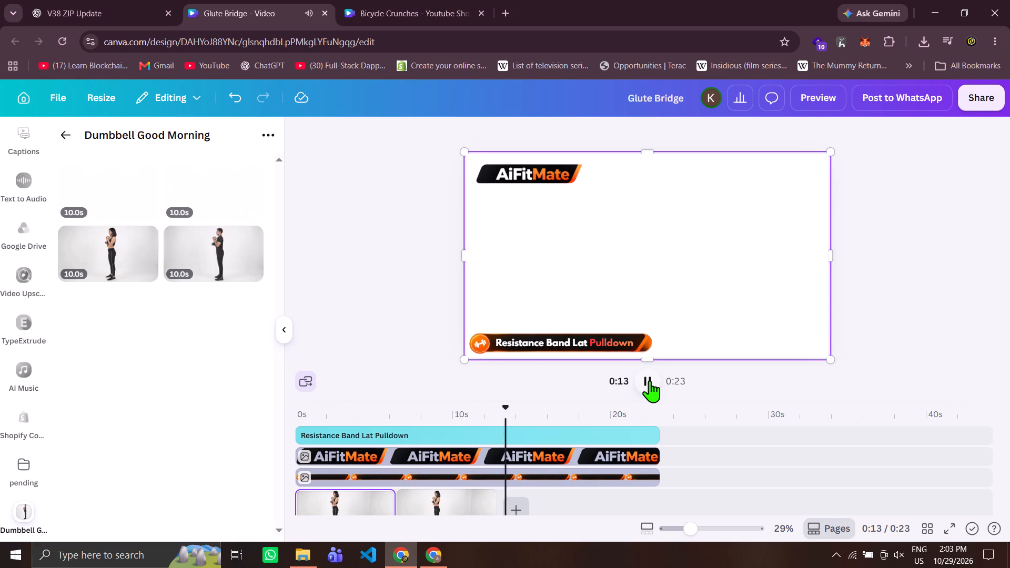
Check part of the second clip of the woman in playback and duplicate it as a third repetition.
left_click(463, 507)
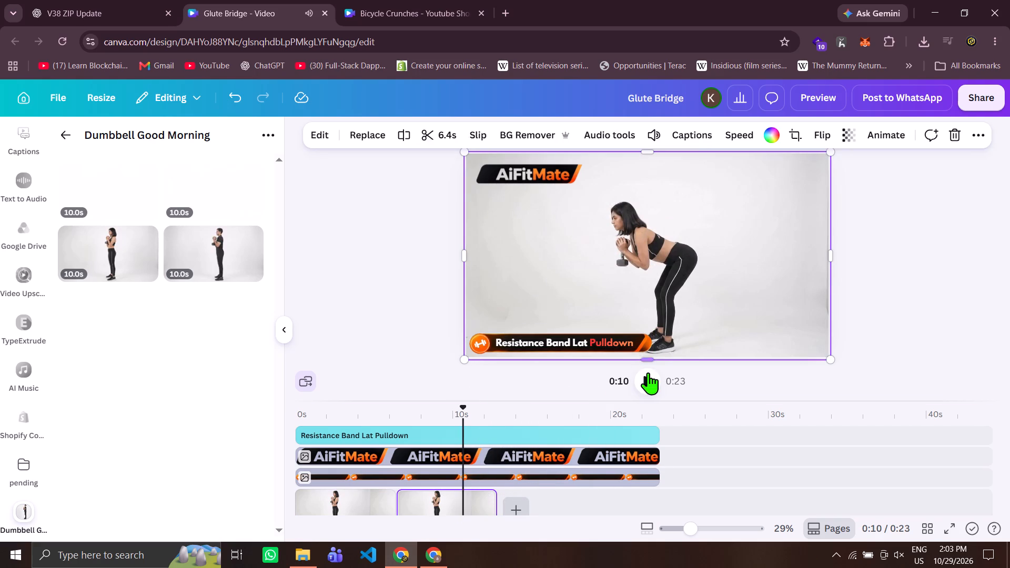
left_click(648, 373)
left_click(648, 373)
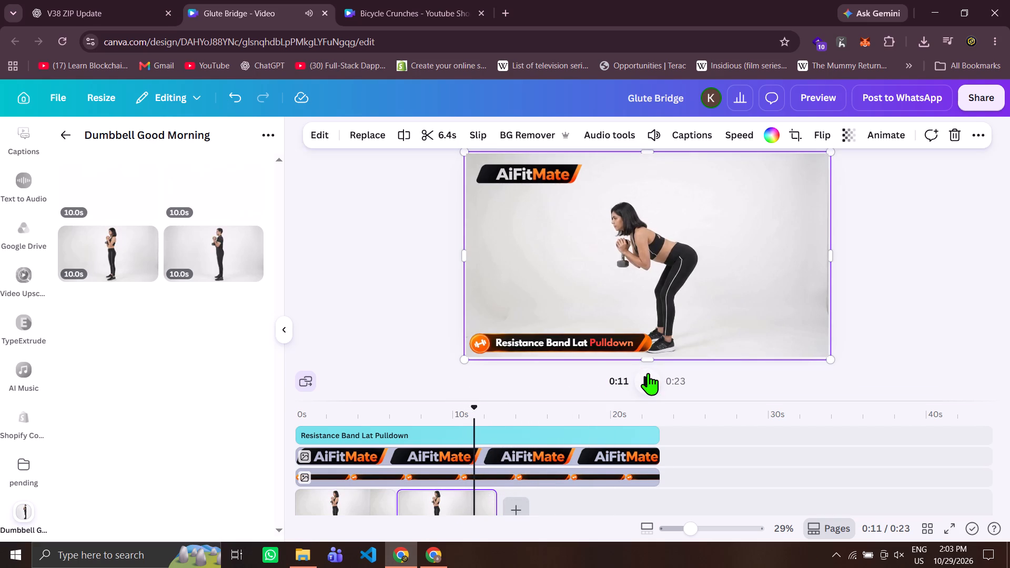
key("ctrl+c")
key("ctrl+v")
Apply a Fade animation, on exit only, to the third clip of the woman.
left_click(521, 502)
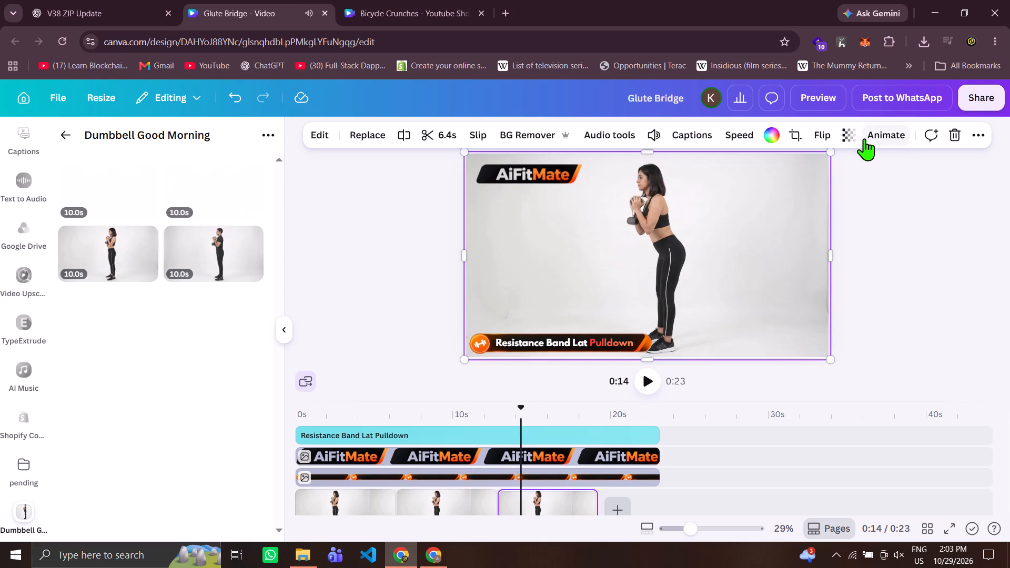
left_click(864, 138)
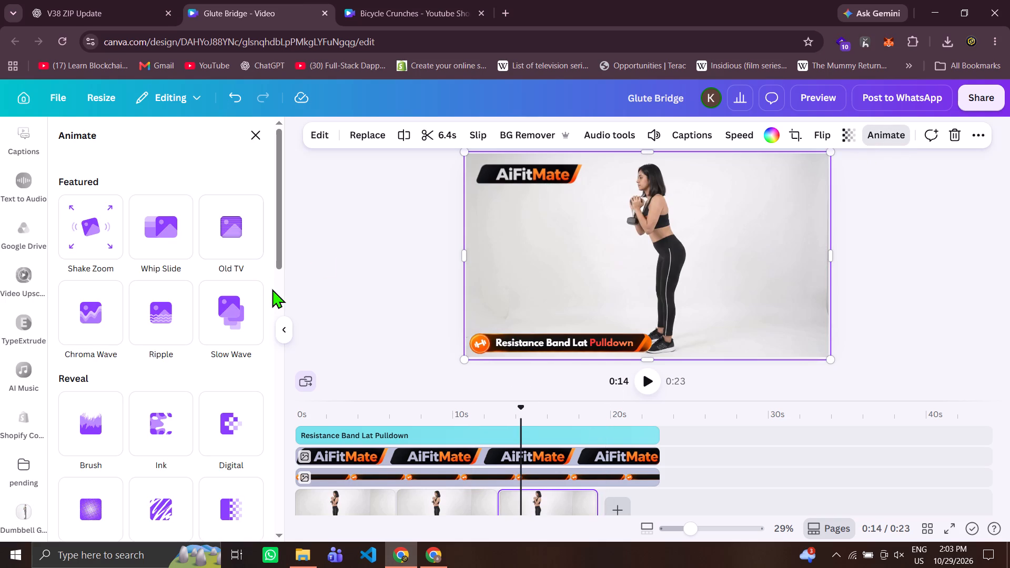
left_click(281, 286)
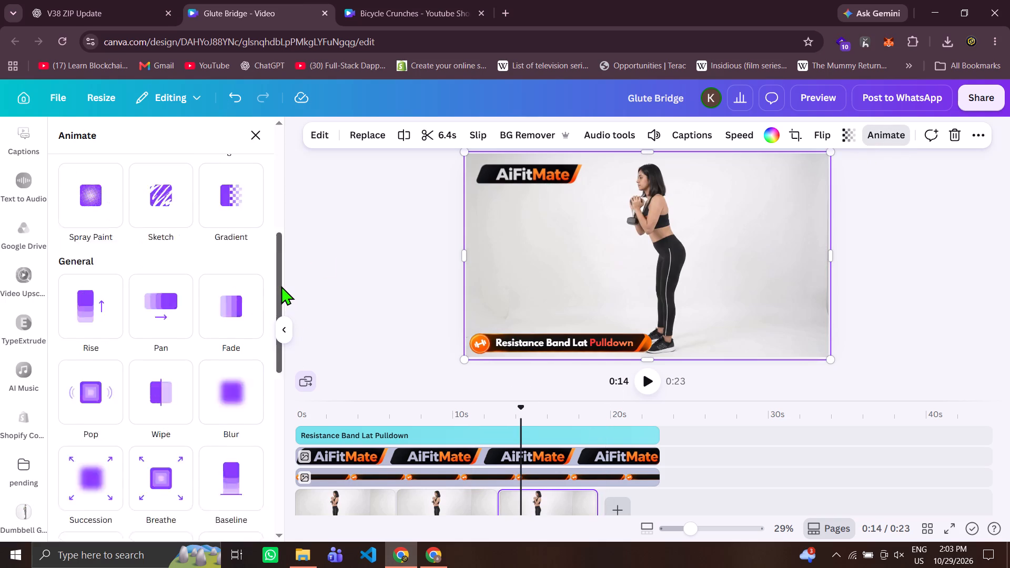
left_click(264, 271)
left_click(253, 262)
left_click(224, 348)
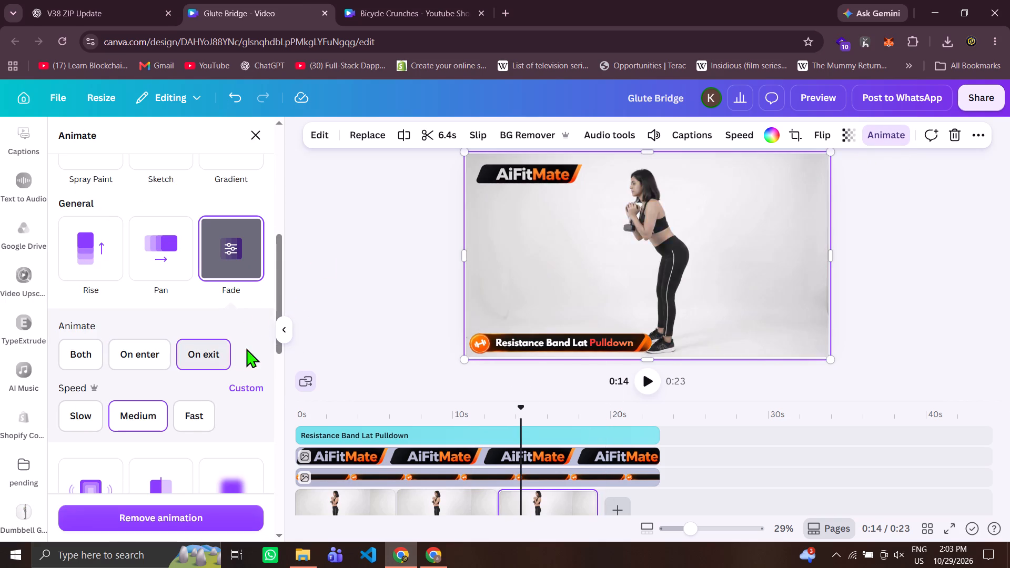
left_click(257, 125)
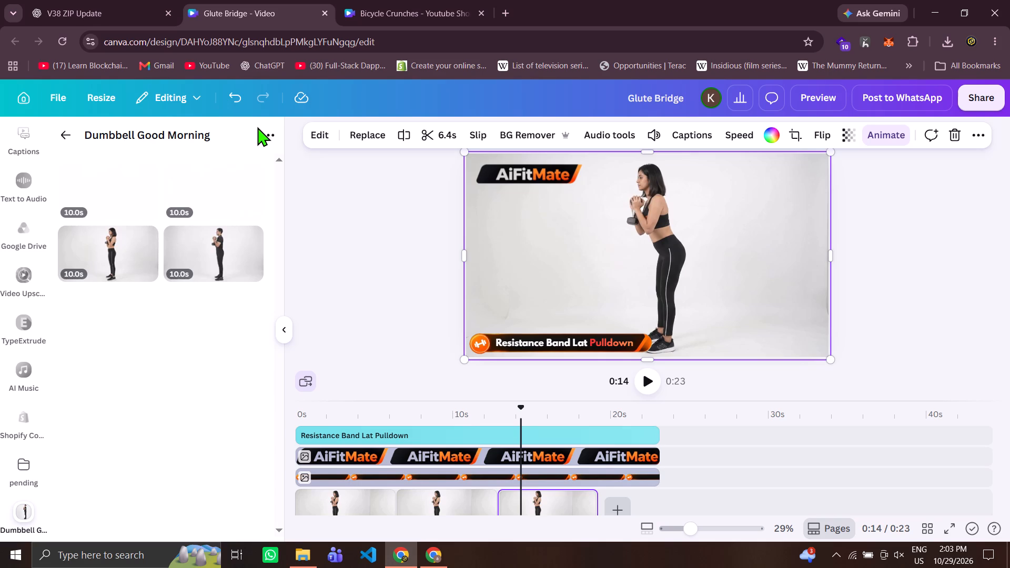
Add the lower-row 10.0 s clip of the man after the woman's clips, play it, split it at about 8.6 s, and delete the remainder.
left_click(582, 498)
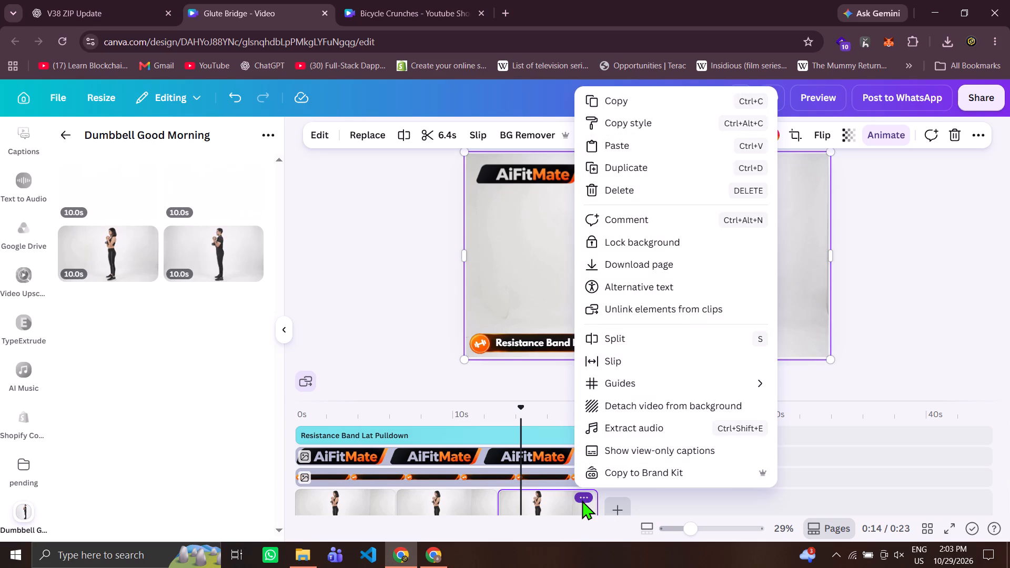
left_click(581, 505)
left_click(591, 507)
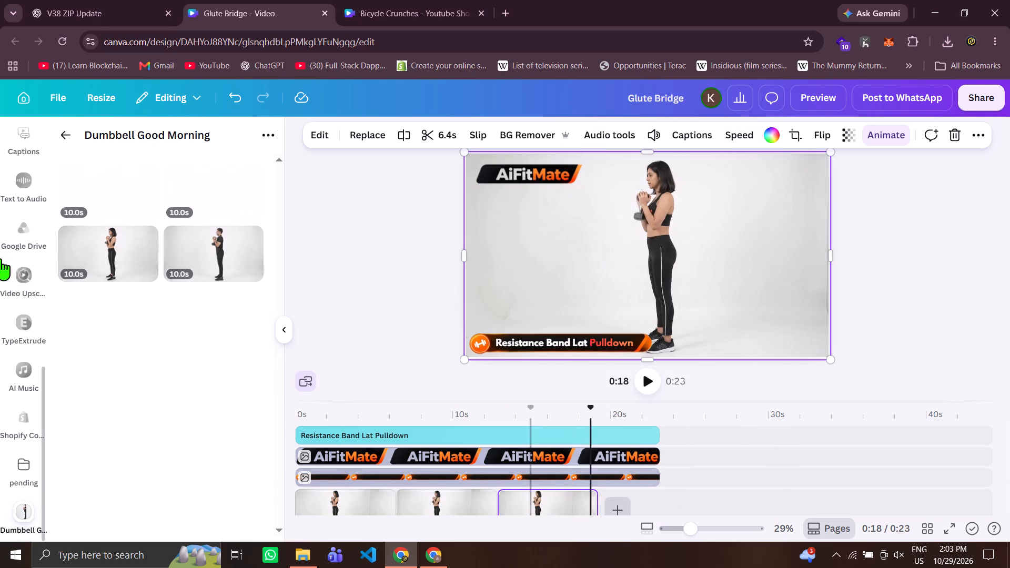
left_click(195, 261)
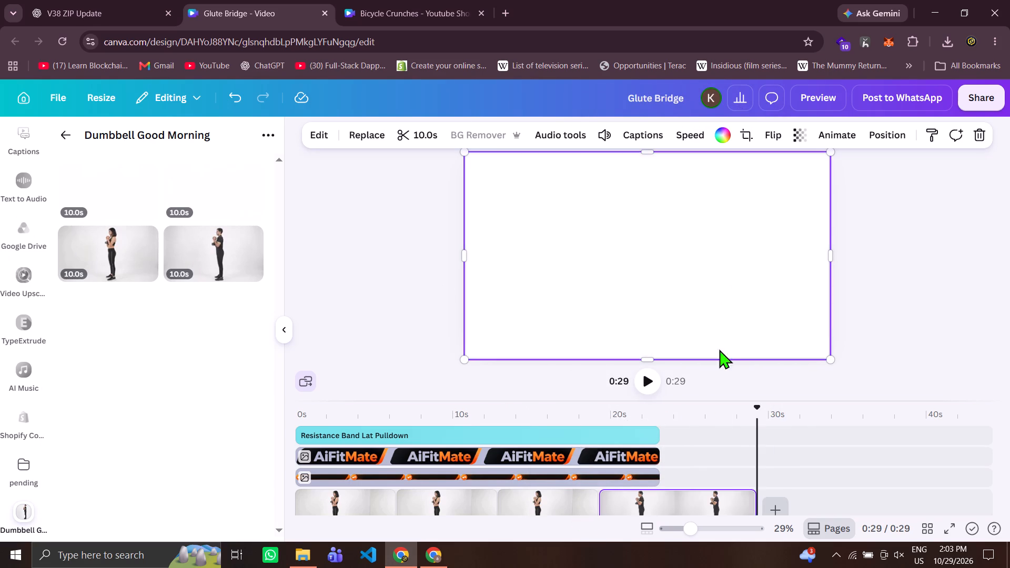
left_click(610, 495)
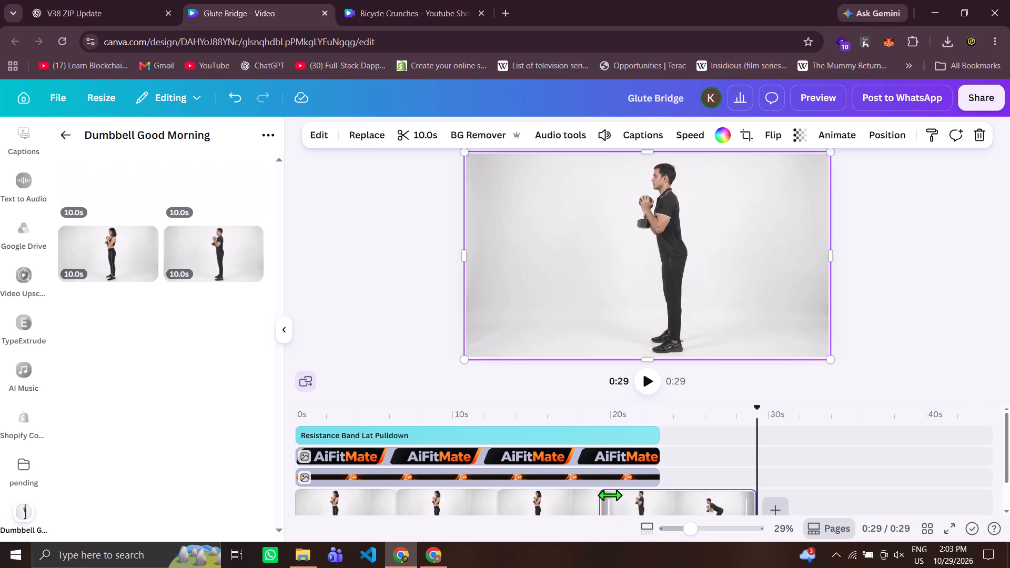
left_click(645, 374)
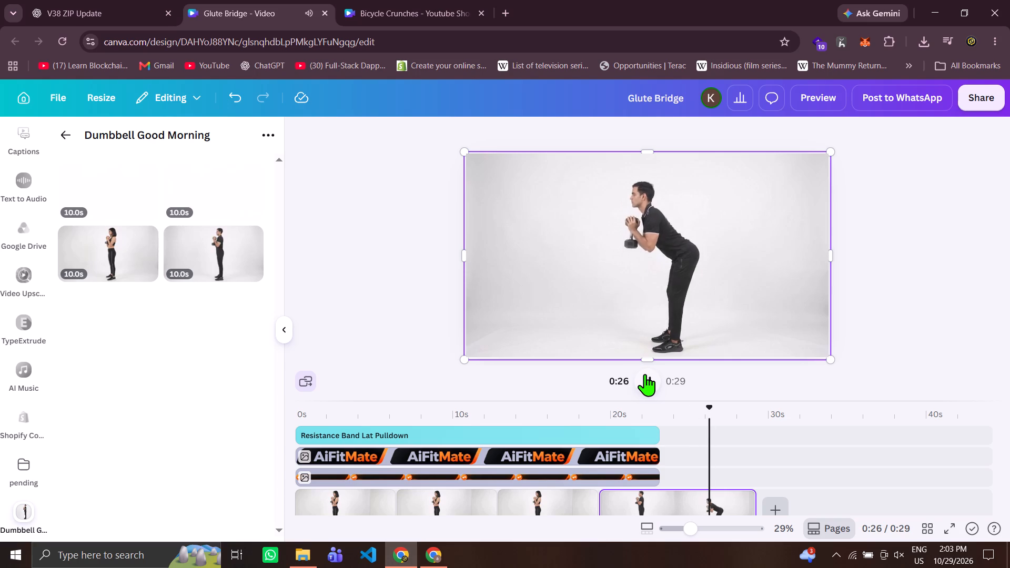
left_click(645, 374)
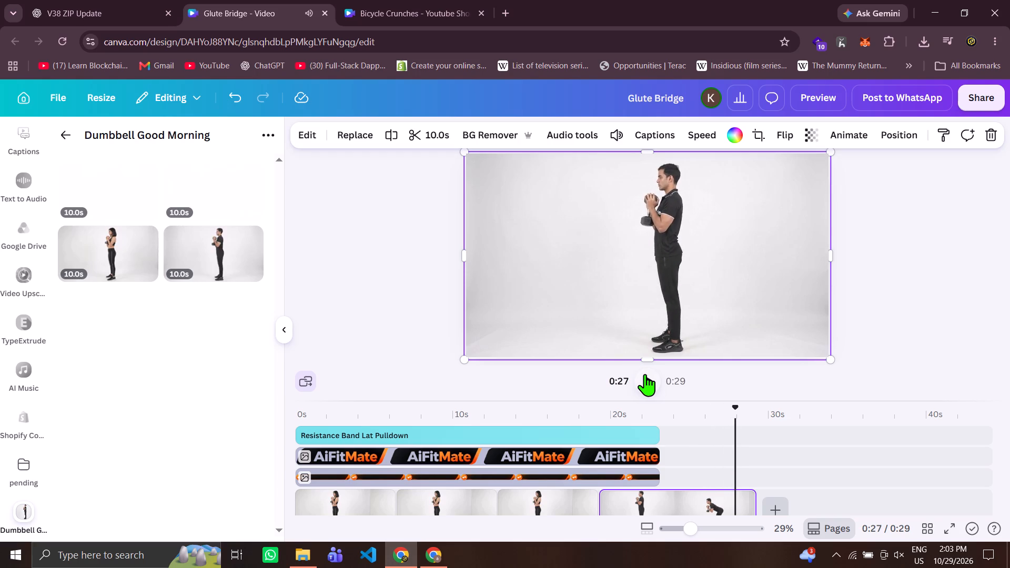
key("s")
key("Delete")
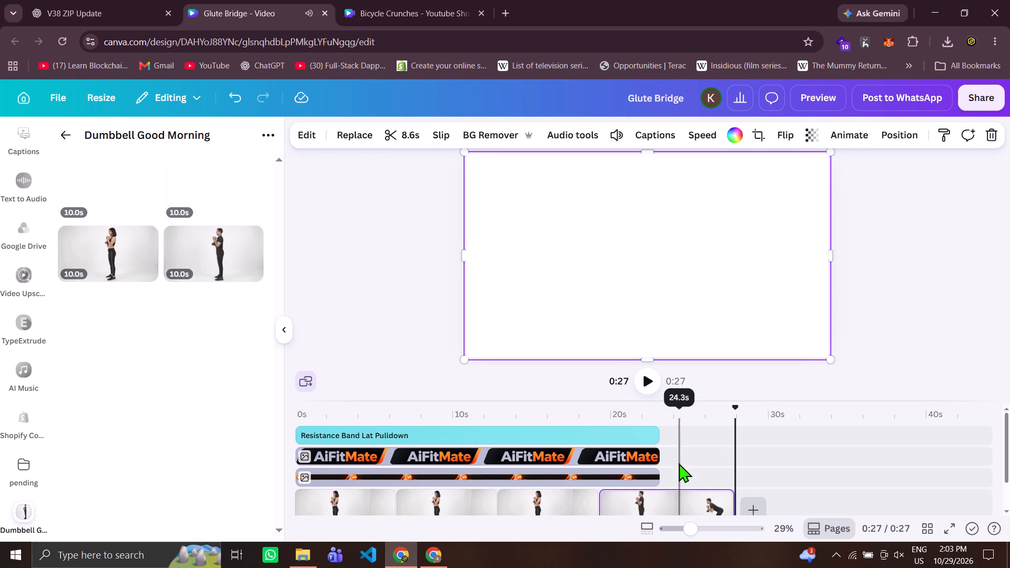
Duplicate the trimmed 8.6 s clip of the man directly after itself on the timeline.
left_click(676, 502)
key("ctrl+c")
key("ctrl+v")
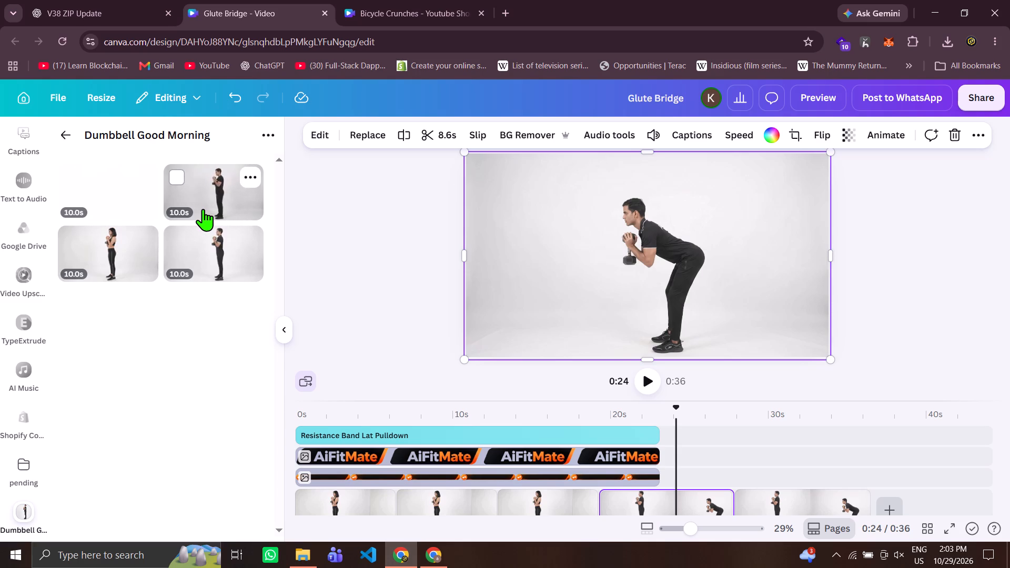
Add the folder's other 10.0 s clip of the man between his two trimmed clips and play it.
left_click(224, 193)
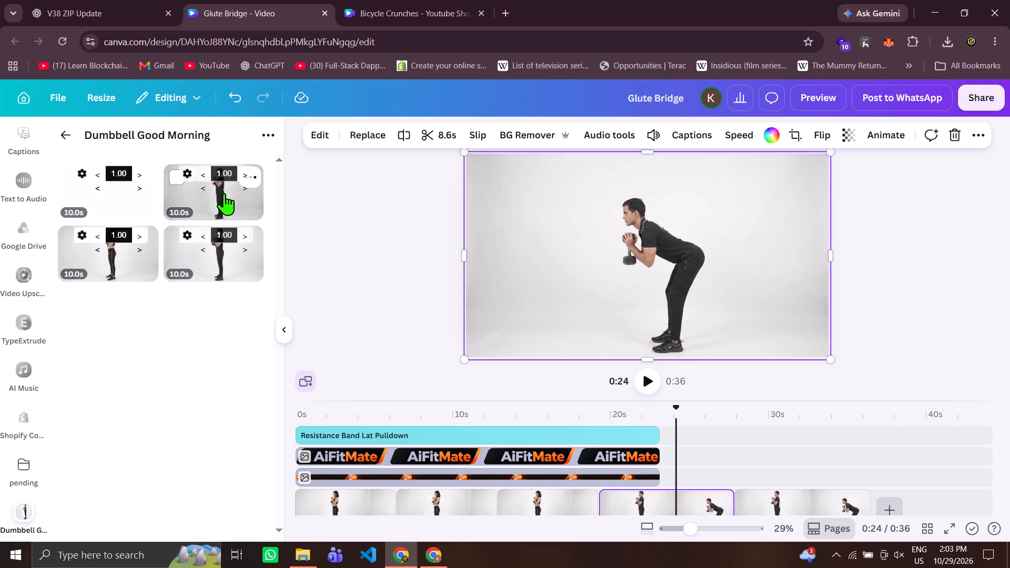
left_click(742, 505)
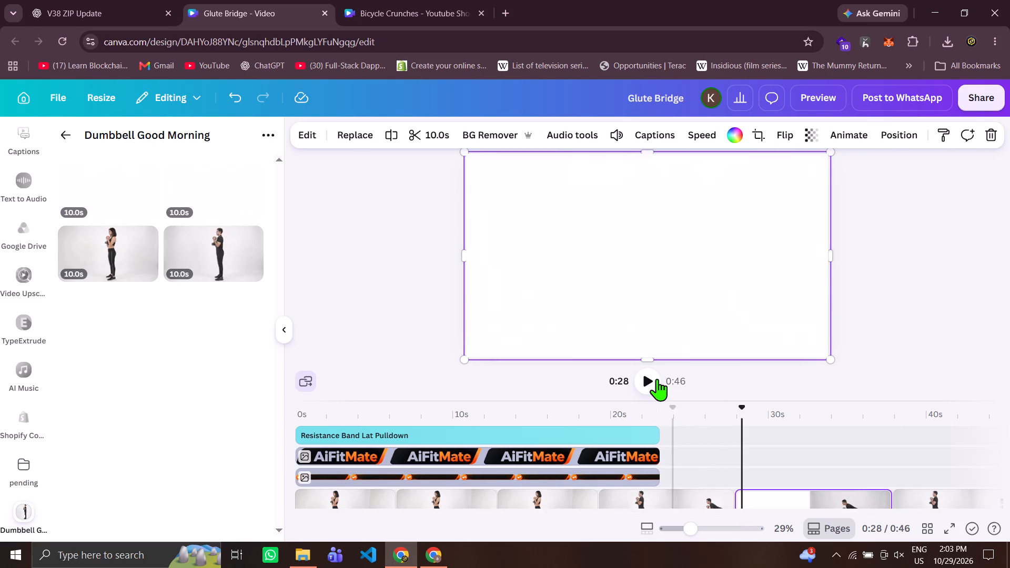
left_click(655, 377)
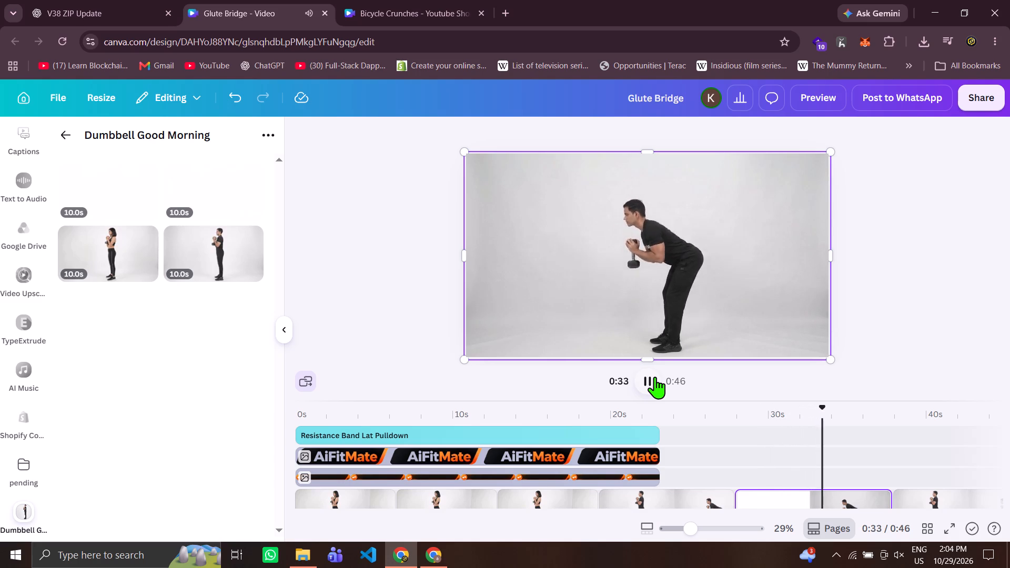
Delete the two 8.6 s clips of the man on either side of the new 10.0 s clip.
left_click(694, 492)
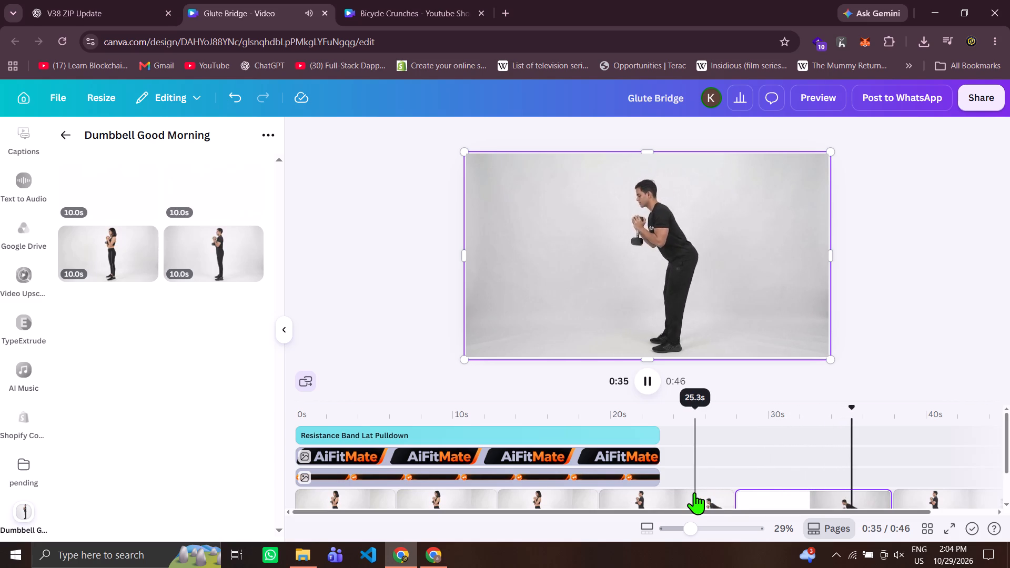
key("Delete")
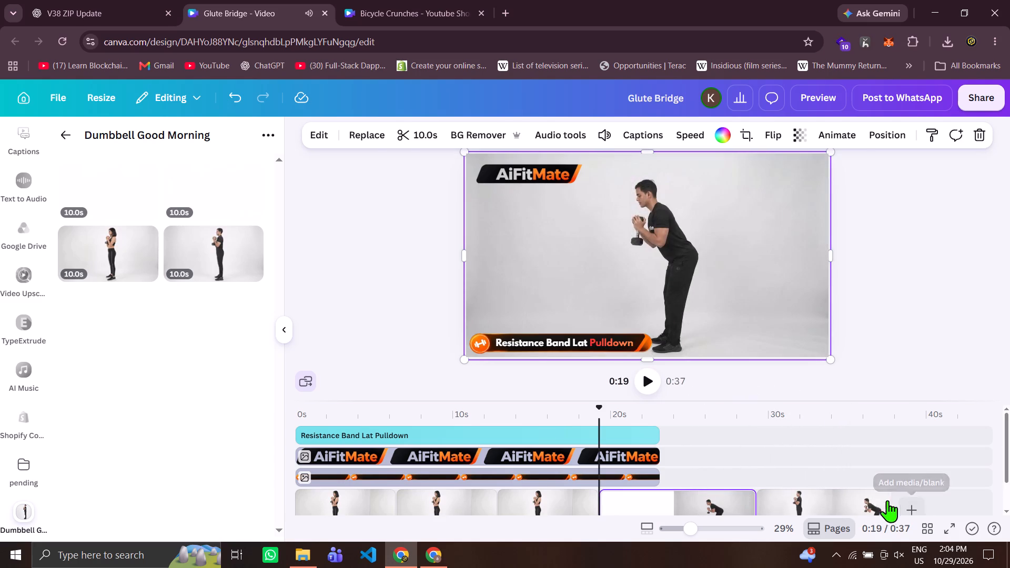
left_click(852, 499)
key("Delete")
Split the man's 10.0 s clip about 1.1 s in, where he stands upright, and delete the opening part so 8.9 s remain.
left_click(608, 497)
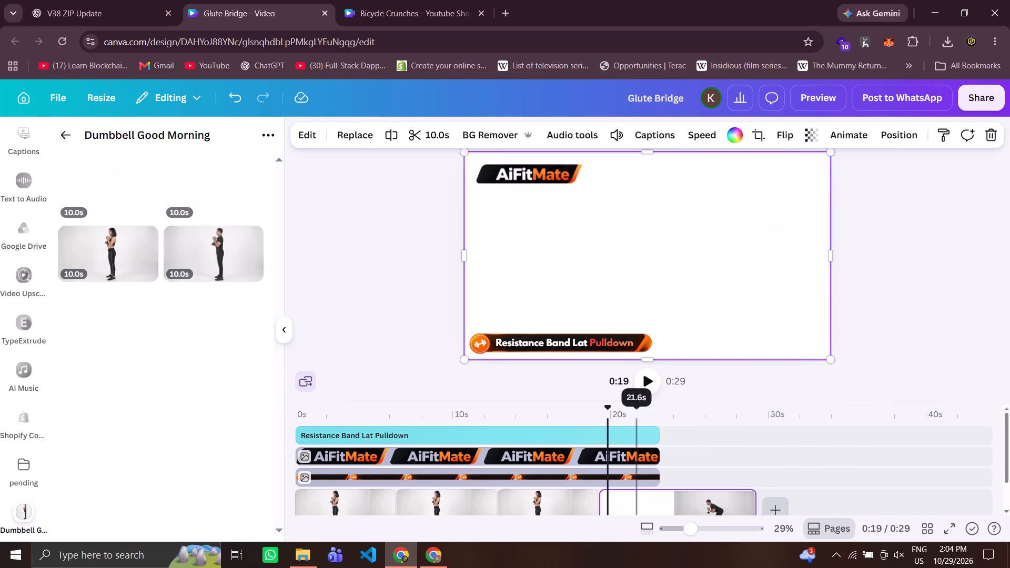
left_click(645, 382)
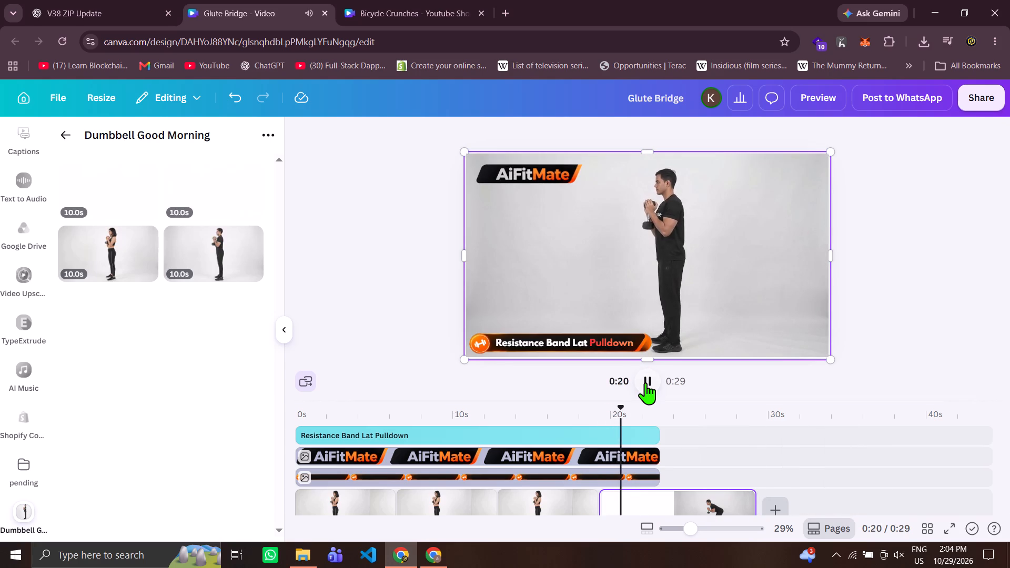
left_click(645, 382)
key("Left")
key("Left")
key("Left")
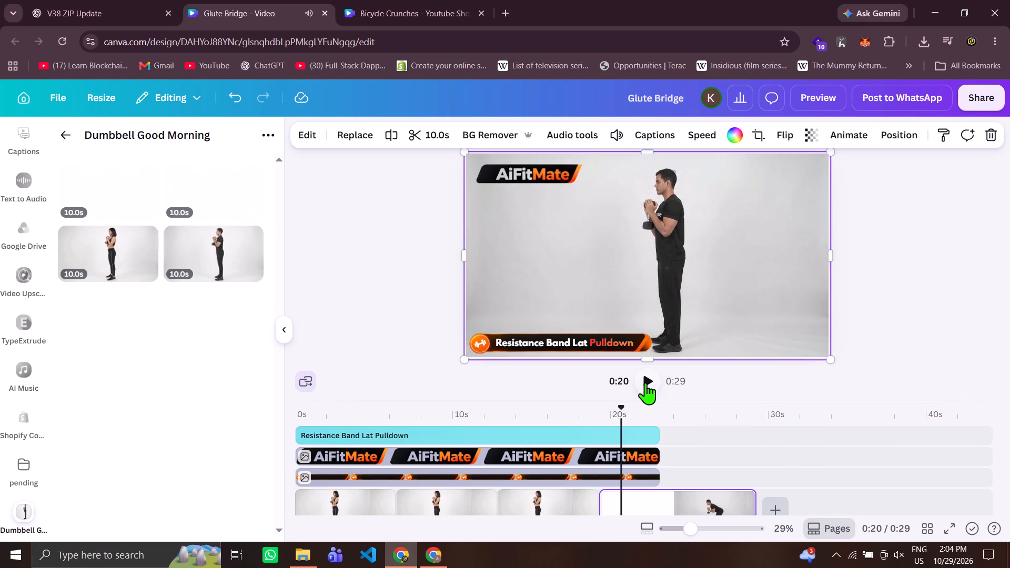
key("Left")
key("Left")
key("Left")
key("s")
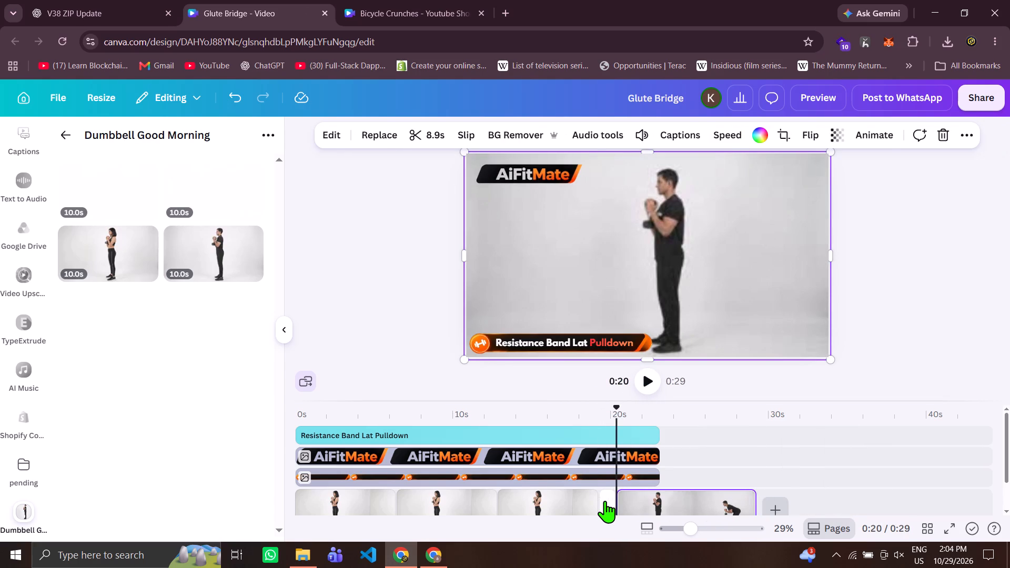
left_click(605, 501)
key("Delete")
Find where the man stands upright again, split his clip at about 5.2 s, and delete the remainder.
left_click(649, 368)
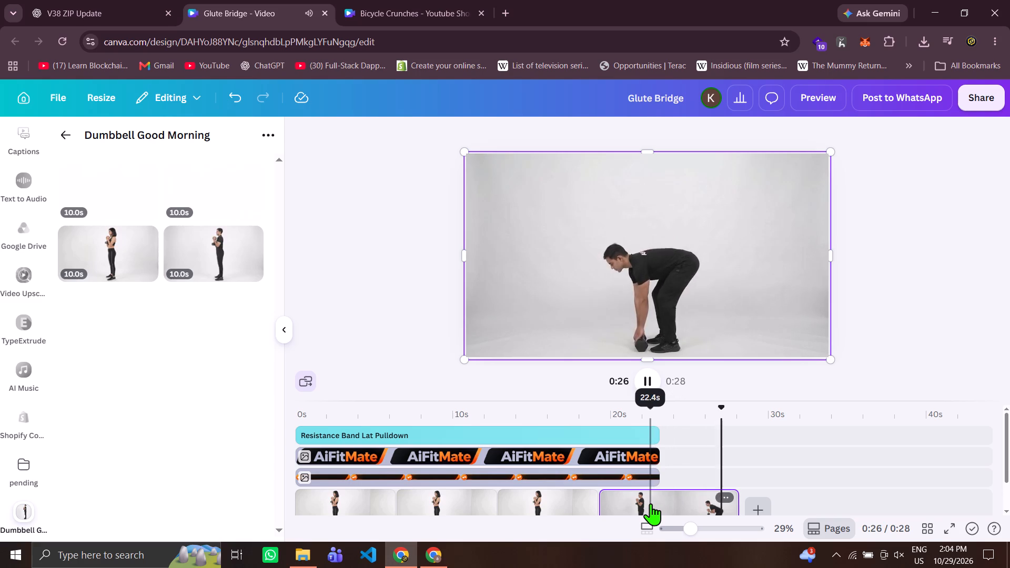
left_click(651, 503)
left_click(642, 372)
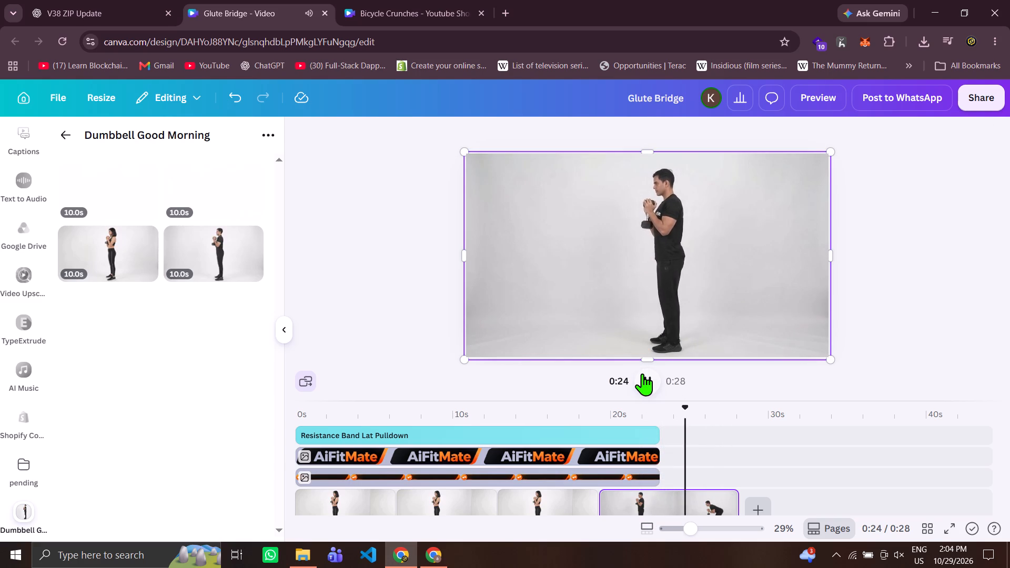
left_click(642, 373)
key("Left")
key("Left")
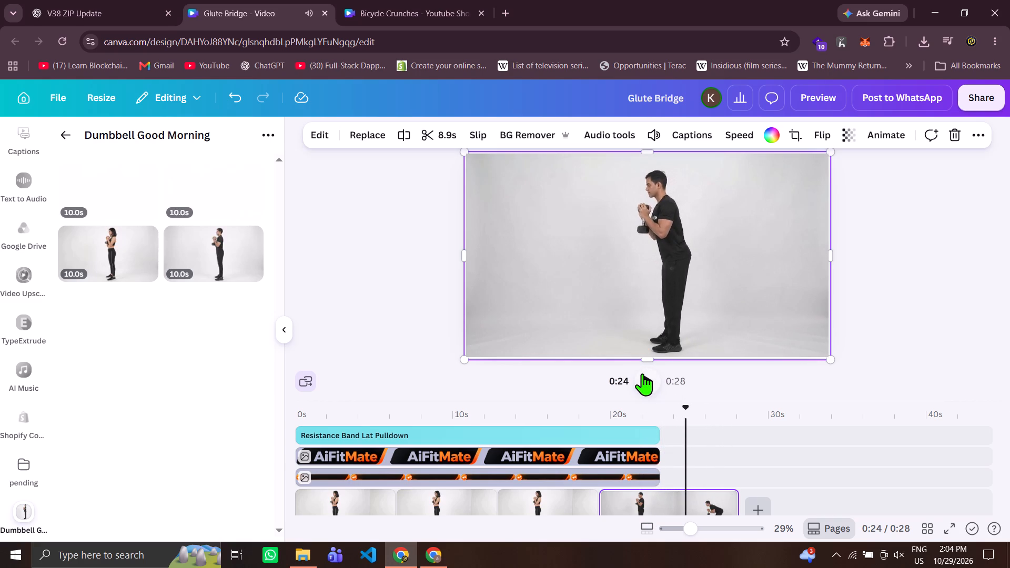
key("Left")
key("Left")
key("s")
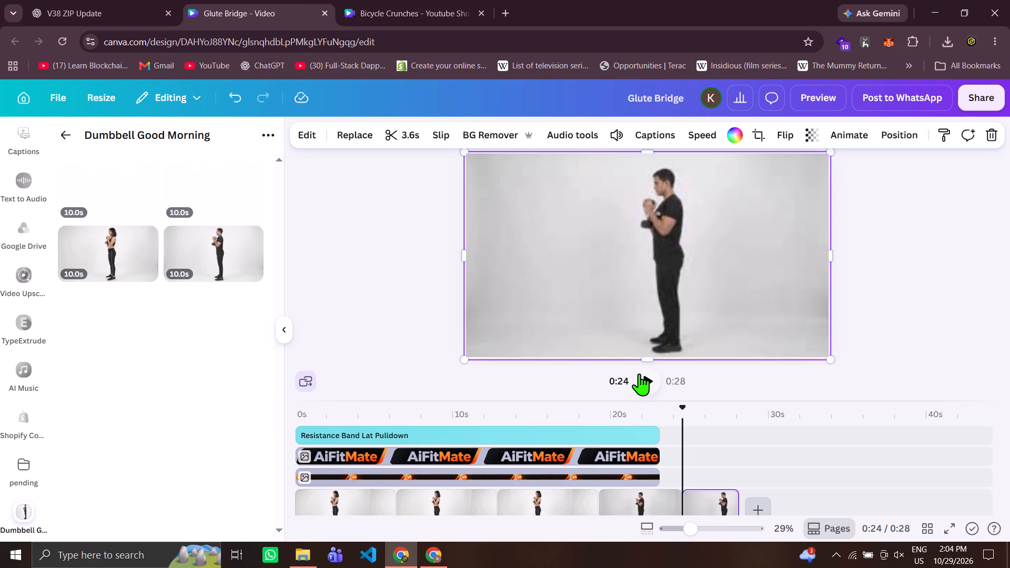
key("Delete")
Duplicate the 5.2 s clip of the man directly after itself on the timeline.
left_click(649, 511)
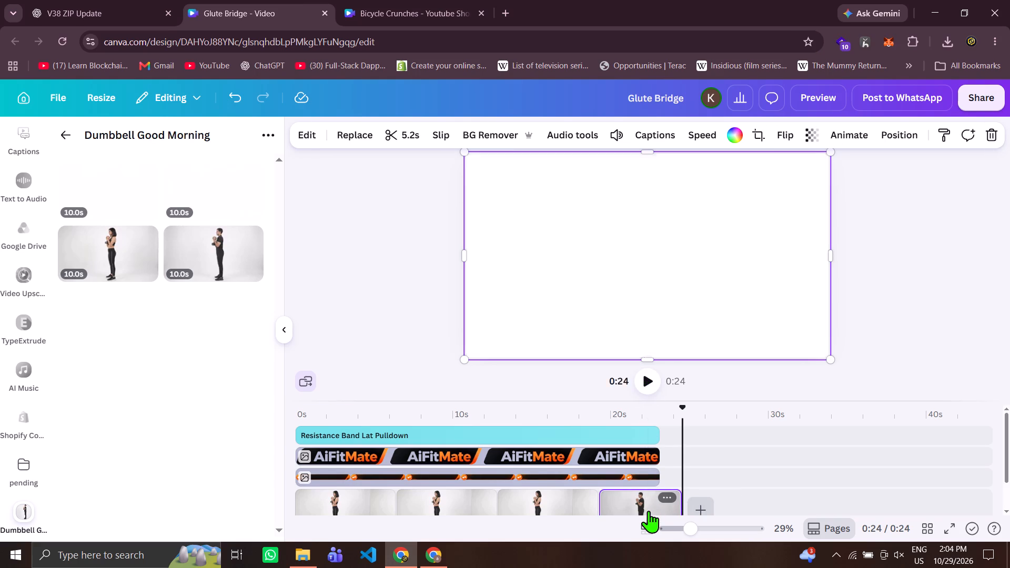
key("ctrl+c")
key("ctrl+v")
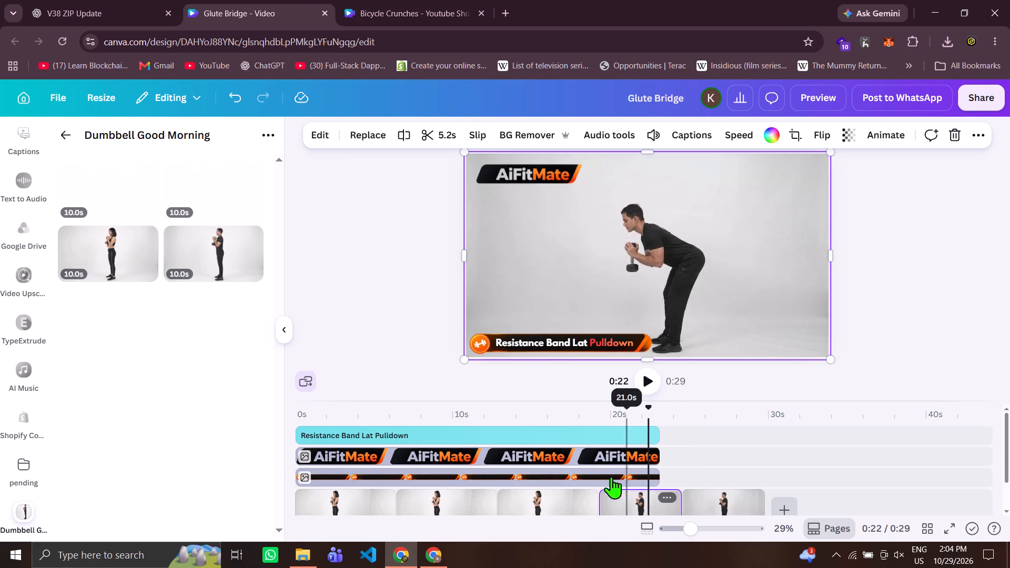
Select the title text, AiFitMate logo and banner overlays together and extend them to 29.8 s, the end of the man's second clip.
left_click(583, 430)
left_click(630, 471, "shift")
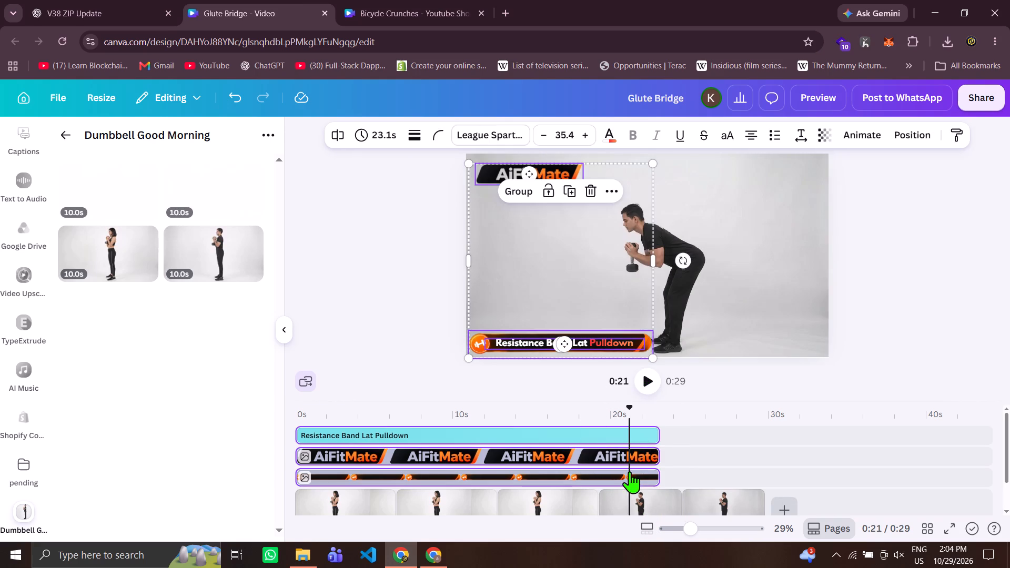
left_click_drag(650, 458, 733, 448)
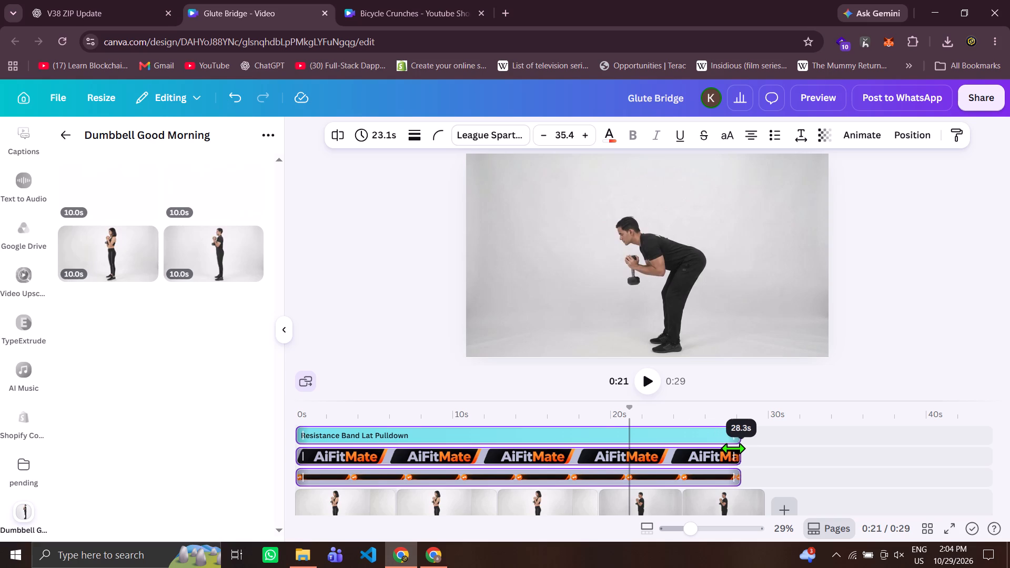
left_click_drag(733, 448, 753, 450)
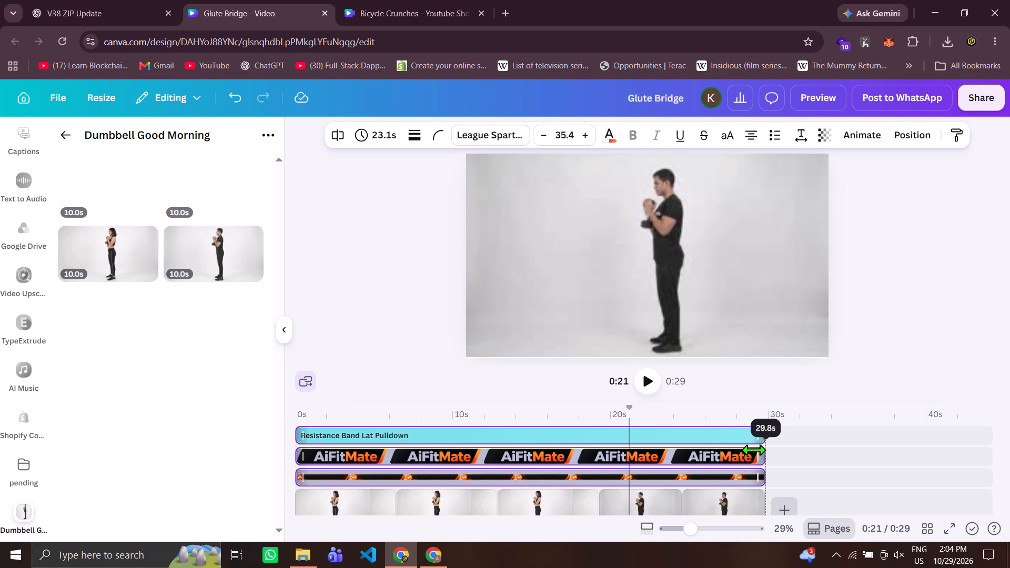
Add another copy of the man's 5.2 s clip as his third repetition.
left_click(753, 509)
key("ctrl+v")
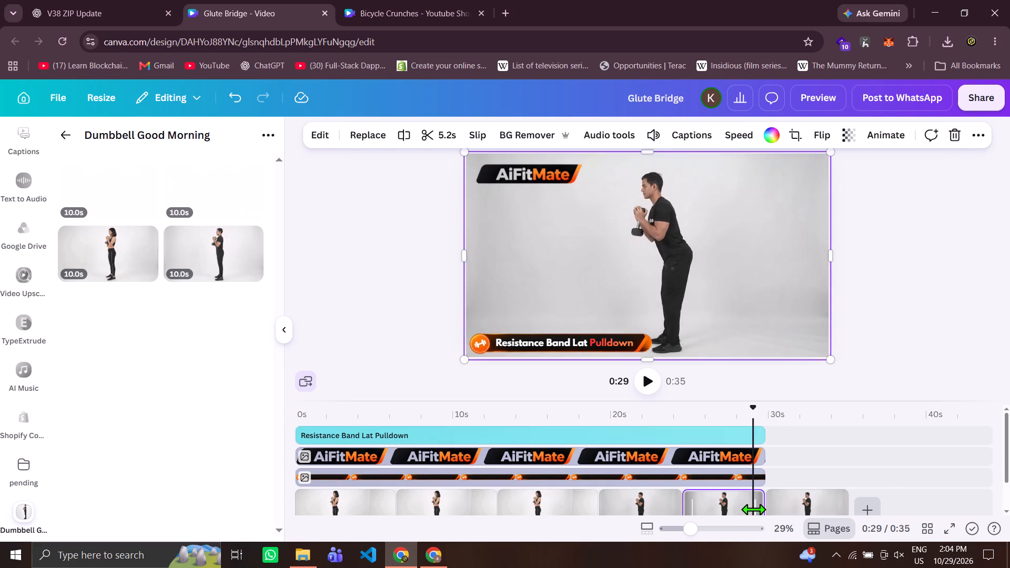
Select the title text, AiFitMate logo and banner overlays together and extend them to 35.0 s, the end of the man's third clip.
left_click(680, 435)
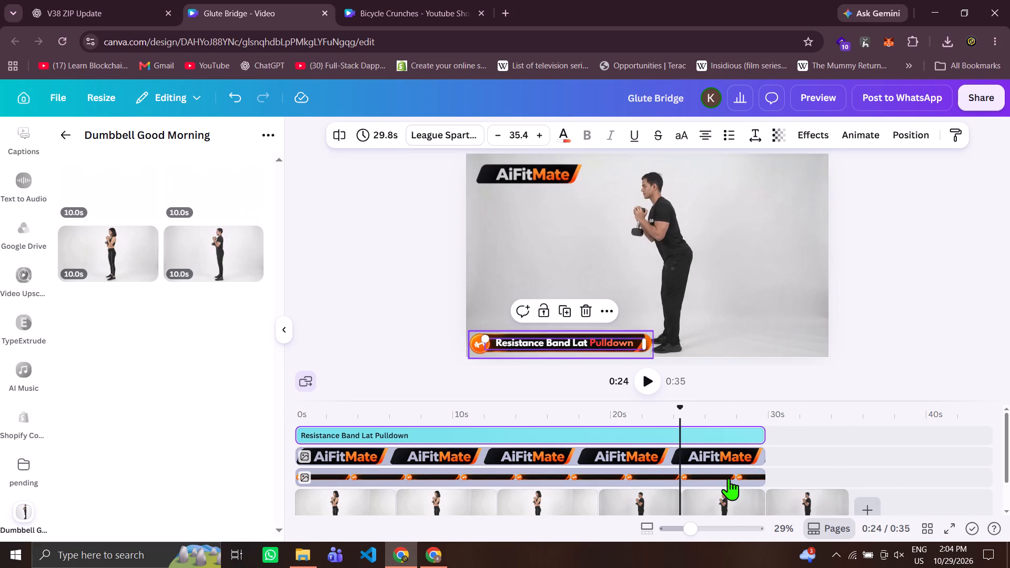
left_click(729, 478, "shift")
left_click_drag(761, 458, 790, 450)
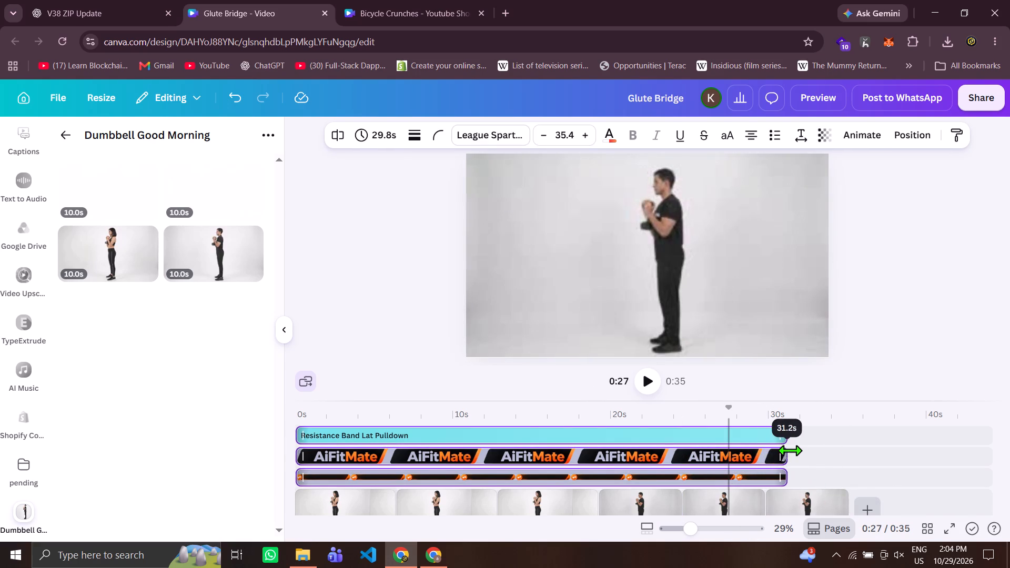
left_click_drag(790, 450, 842, 458)
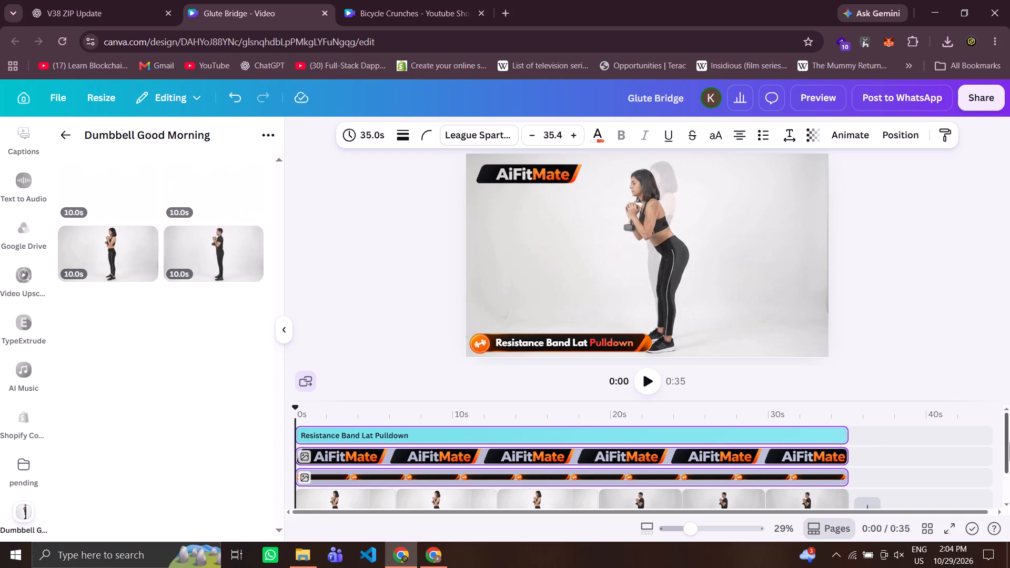
Extend the Apex_Motion.mp3 music track to 35.0 s so it ends with the last clip.
left_click_drag(1009, 442, 1007, 481)
left_click_drag(651, 497, 791, 503)
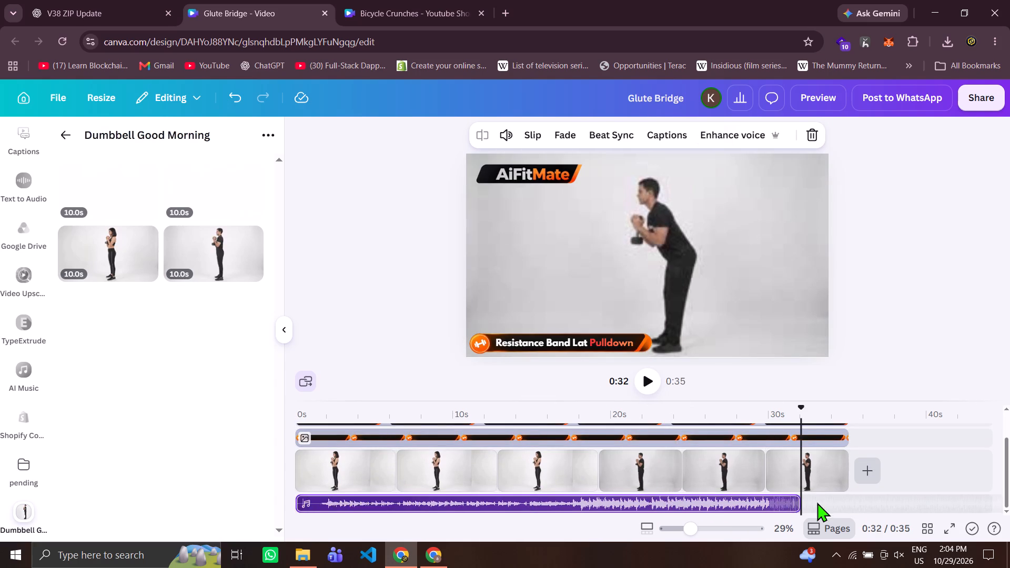
left_click_drag(796, 498, 833, 495)
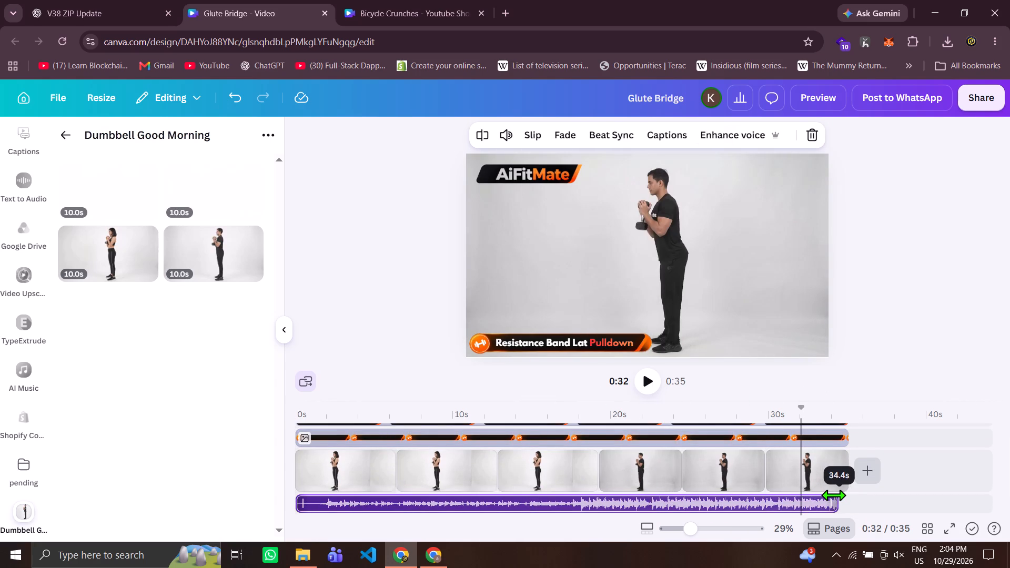
left_click_drag(833, 495, 842, 495)
Play the video from the woman's third clip through the man's repetitions to check the clip transitions and music.
left_click(551, 477)
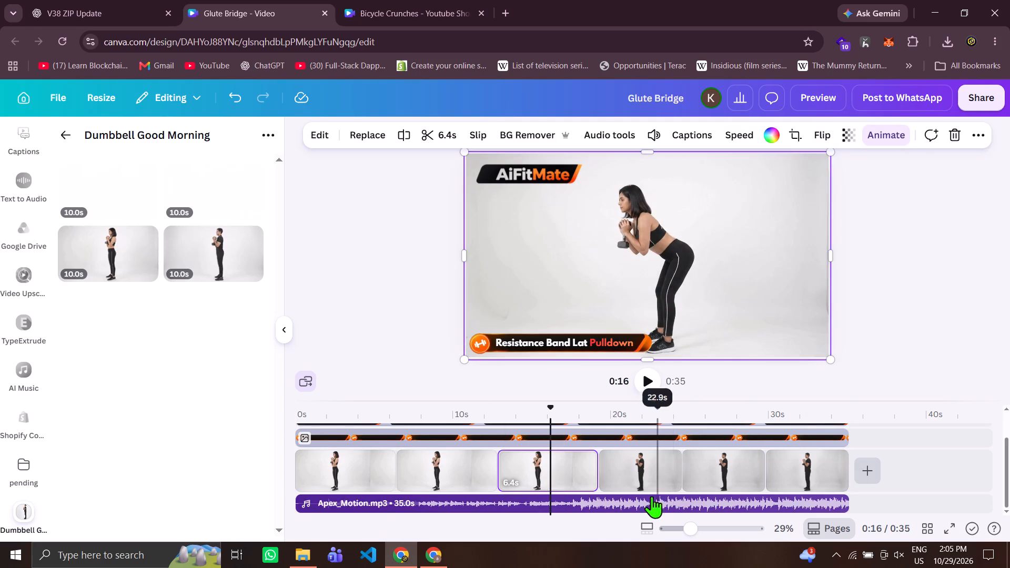
left_click(638, 378)
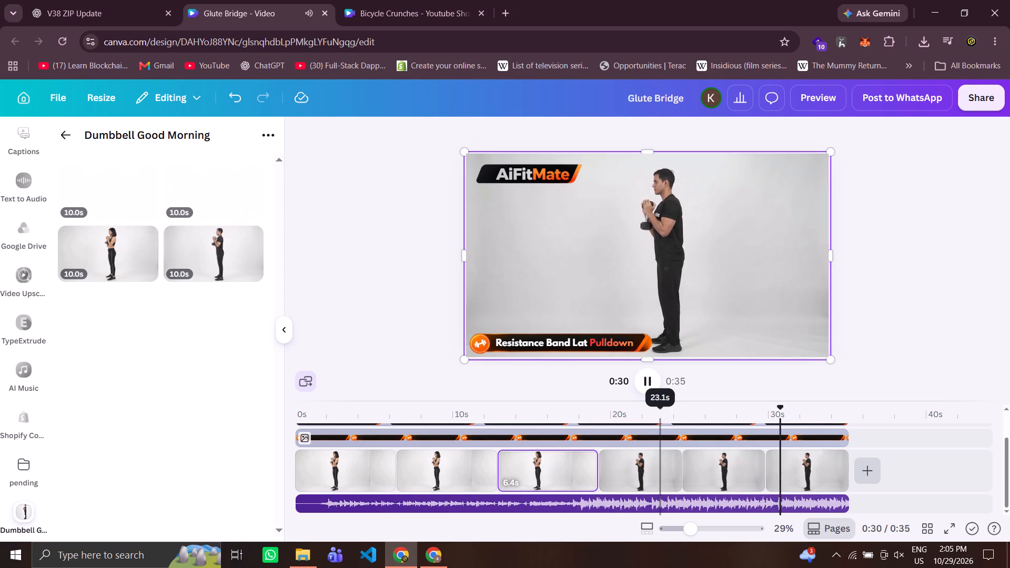
left_click(684, 455)
left_click(698, 452)
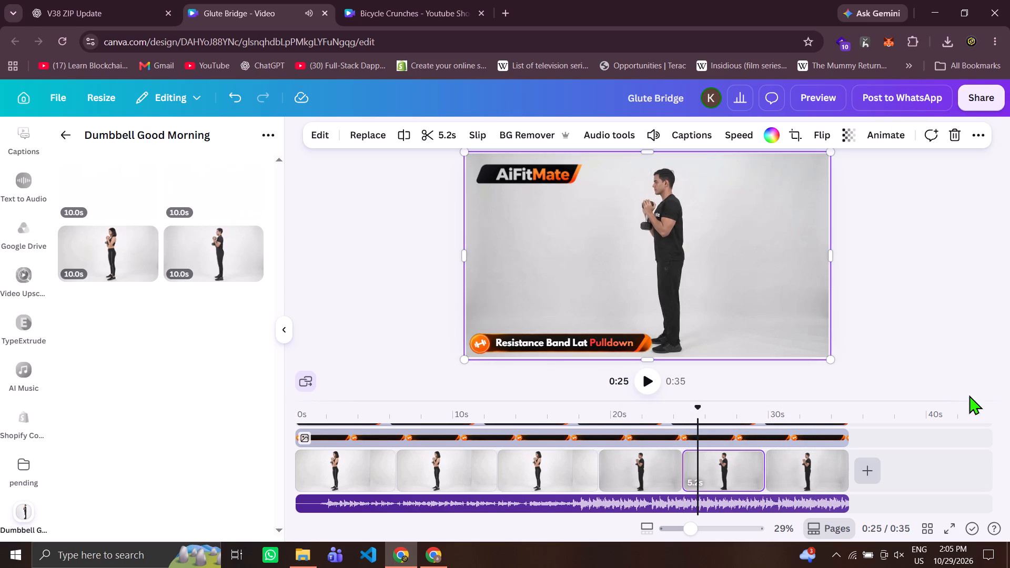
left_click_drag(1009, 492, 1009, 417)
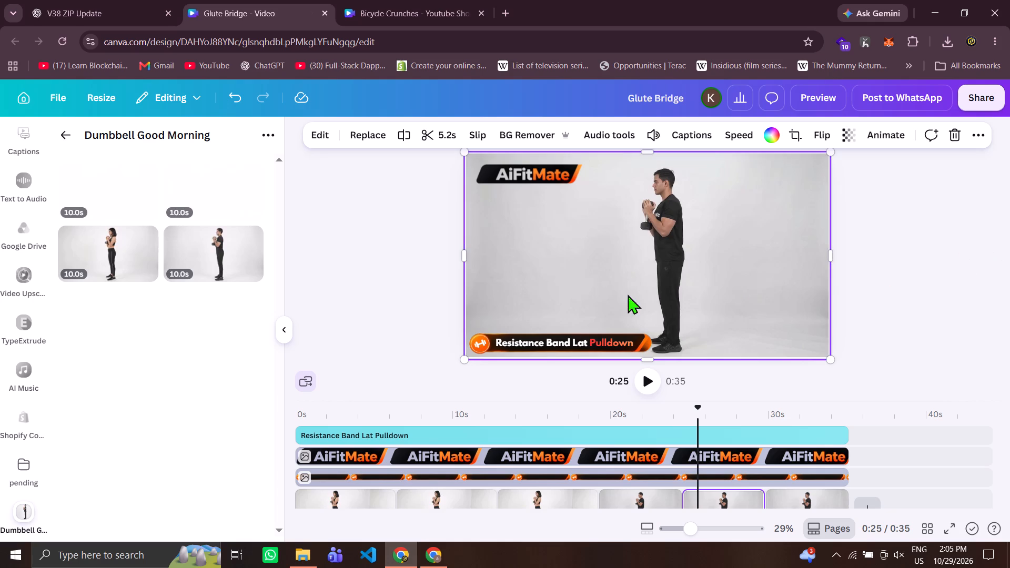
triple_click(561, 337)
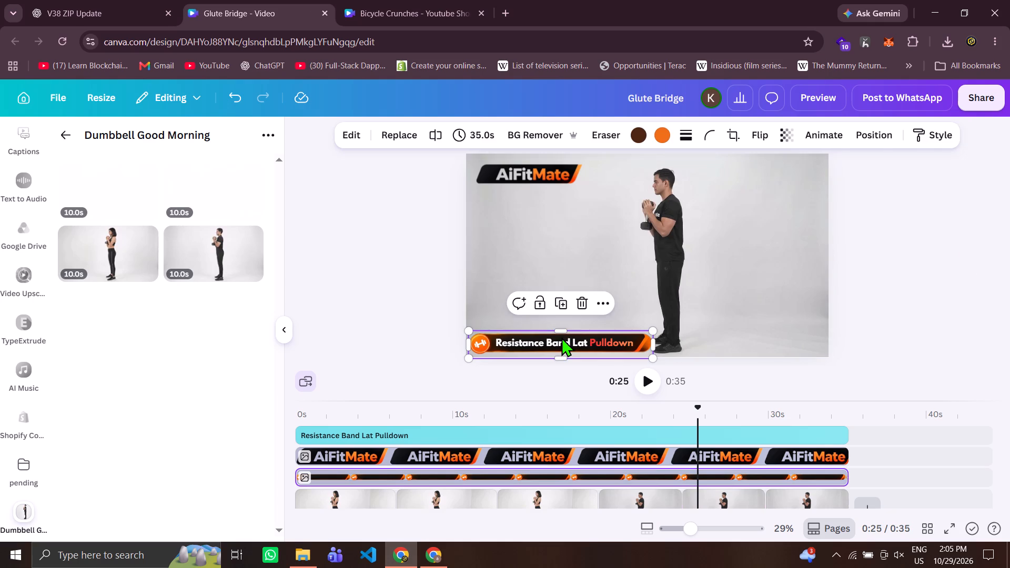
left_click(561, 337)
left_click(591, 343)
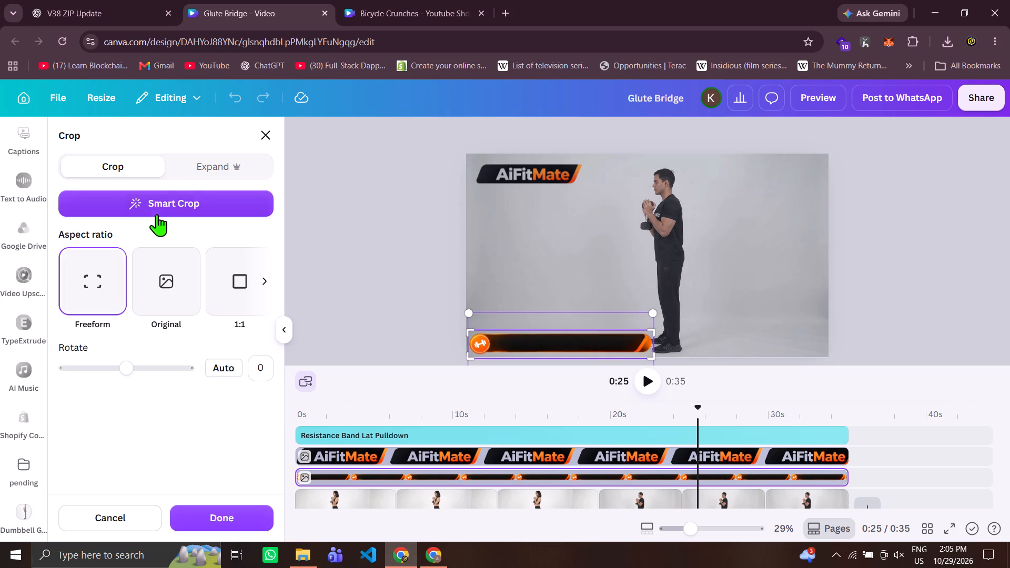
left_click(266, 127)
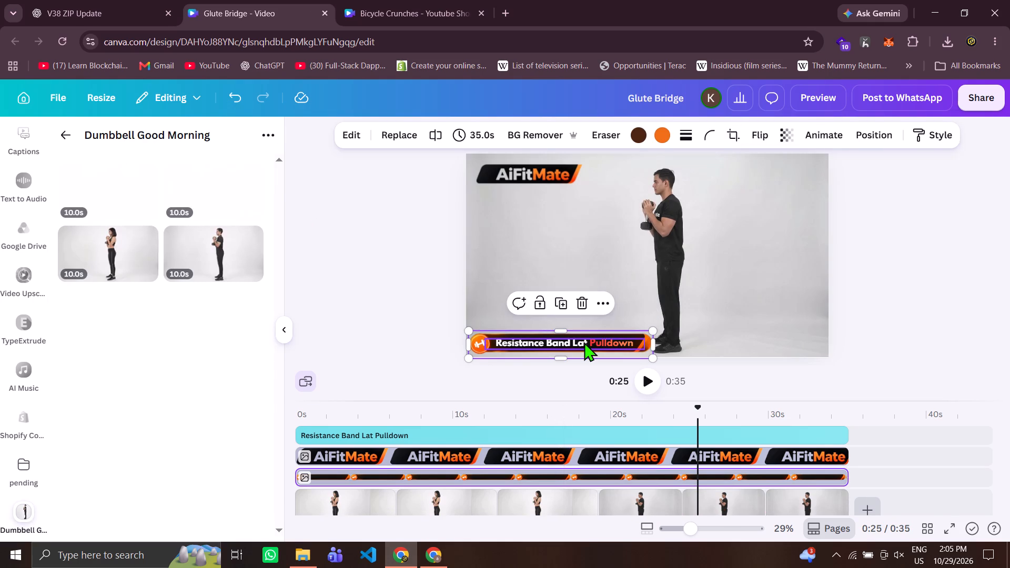
With the title's whole text selected for replacement, draft "Dumbbell Good Morning" in a temporary browser tab, copy it and return to the design.
triple_click(584, 342)
left_click(584, 342)
key("ctrl+t")
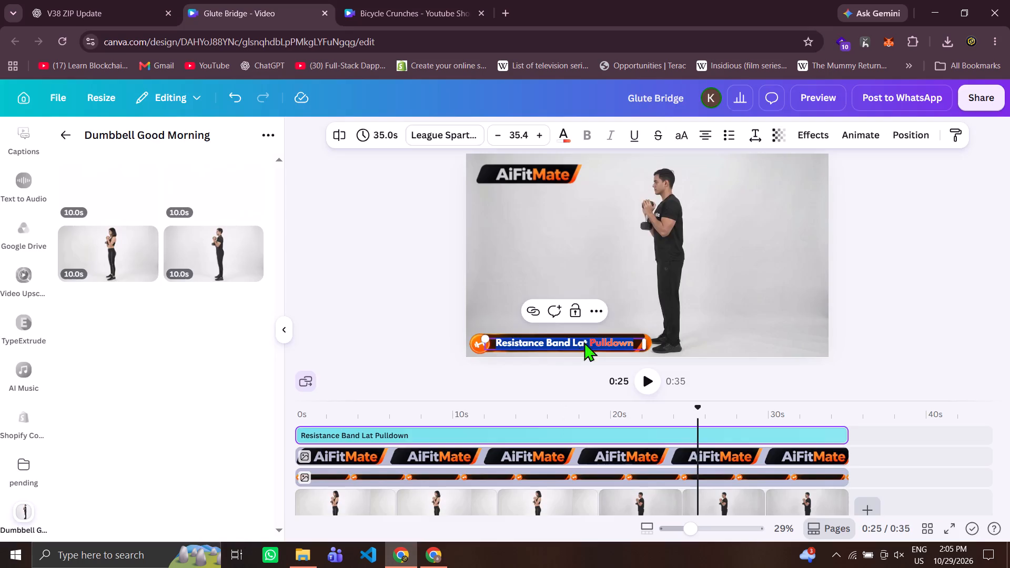
type("Dumbbel")
key("Right")
key("space")
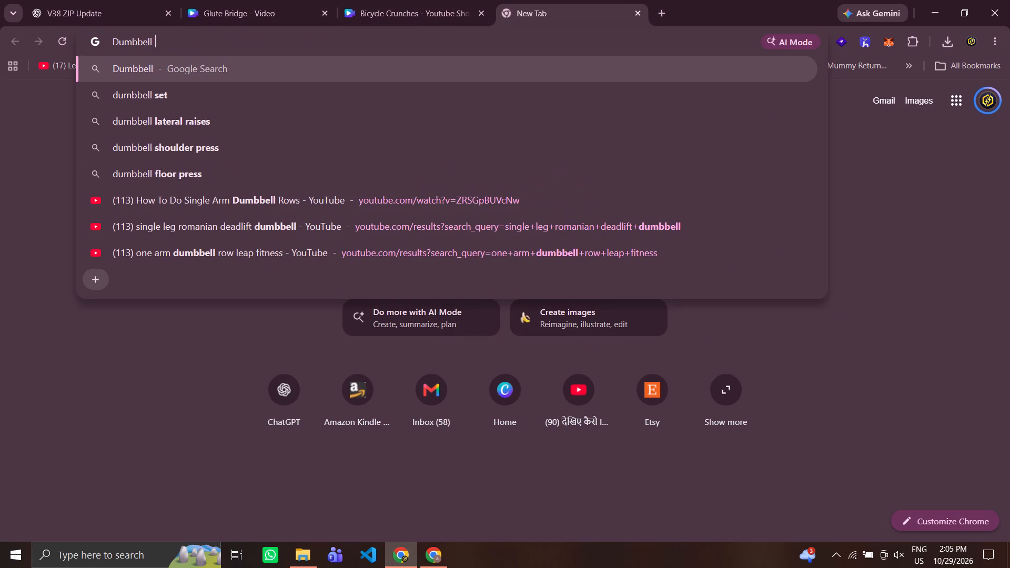
type("Goo")
key("Right")
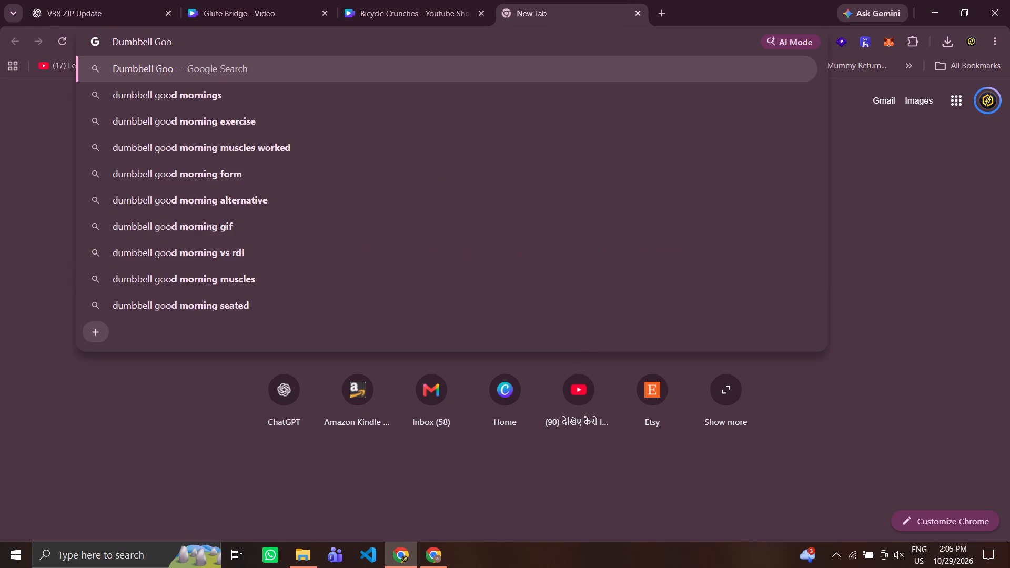
key("Down")
key("ctrl+a")
key("Left")
key("Right")
key("BackSpace")
key("shift+d")
key("ctrl+Right")
key("Right")
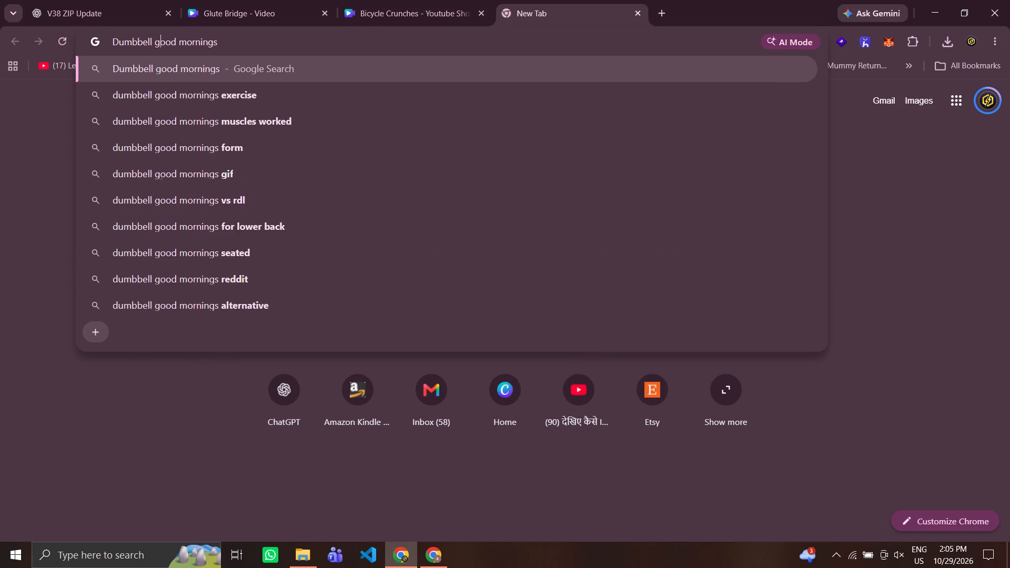
key("BackSpace")
key("shift+g")
key("ctrl+Right")
key("Right")
key("BackSpace")
type("Ma")
key("Right")
key("Left")
key("BackSpace")
key("ctrl+a")
key("Right")
key("BackSpace")
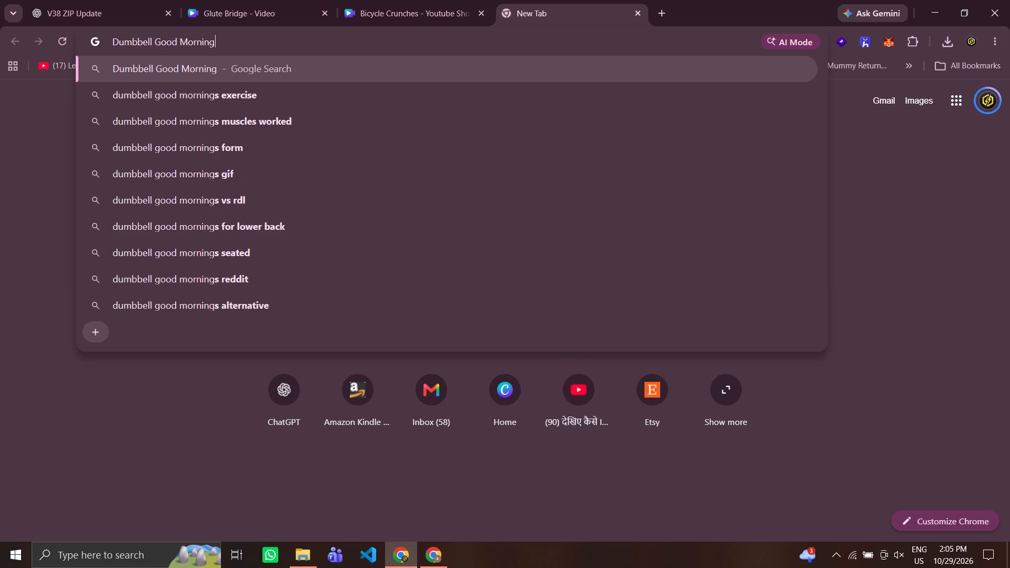
key("ctrl+a")
key("ctrl+c")
key("ctrl+w")
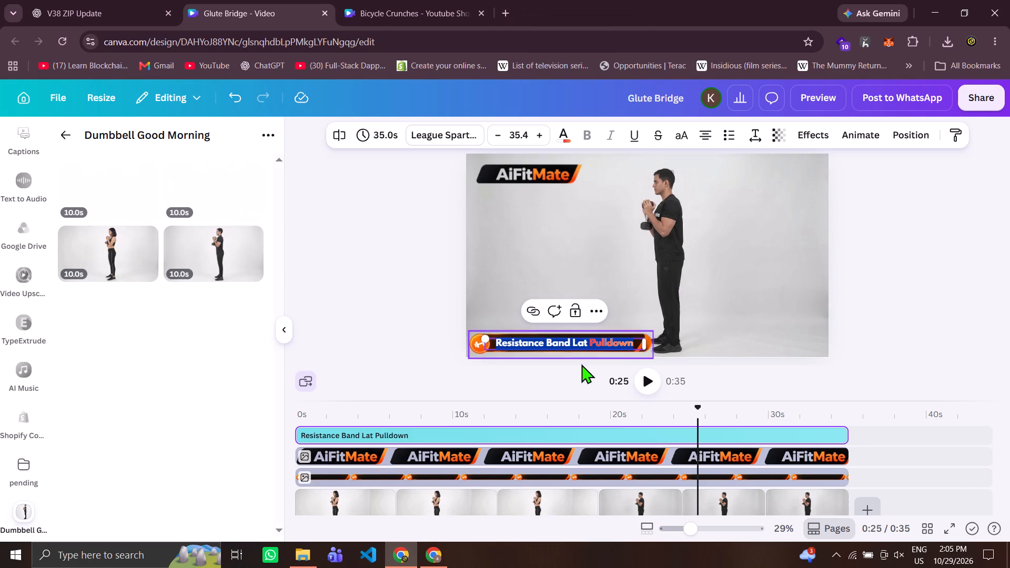
Replace the selected title text in the banner with the copied "Dumbbell Good Morning".
key("ctrl+v")
Colour the word "Morning" in the title with the default red-to-orange gradient.
double_click(614, 342)
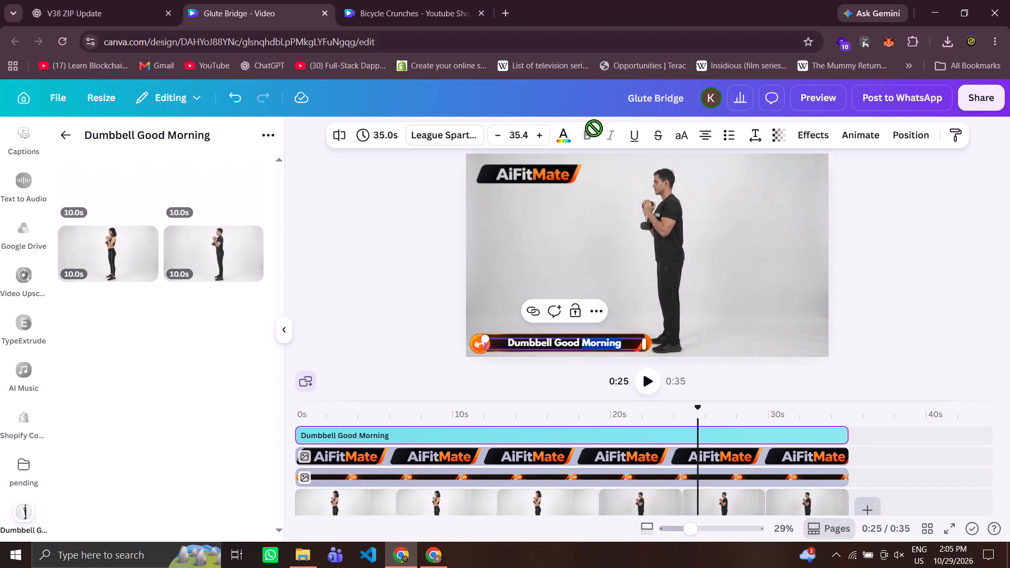
left_click(569, 132)
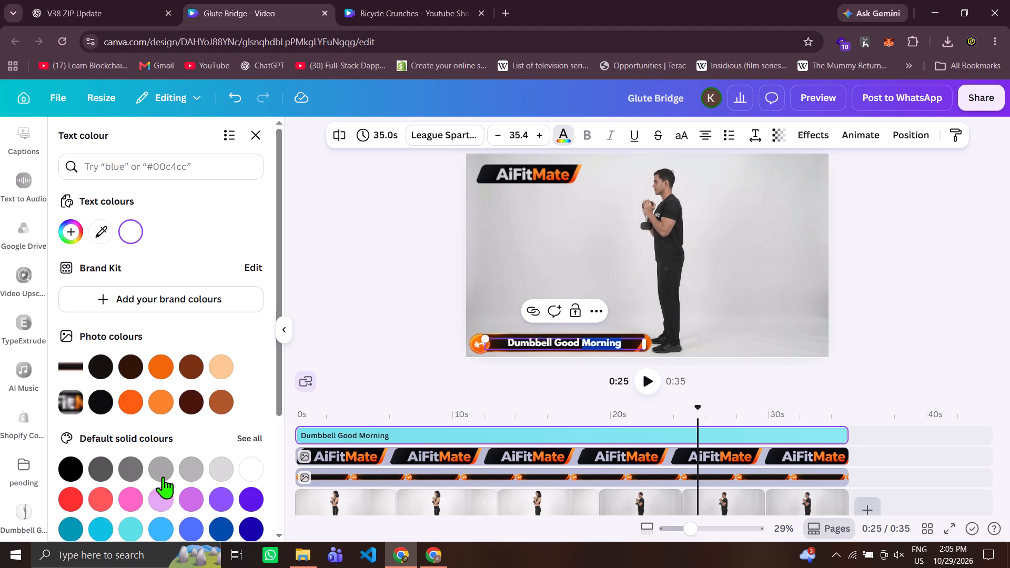
left_click(280, 425)
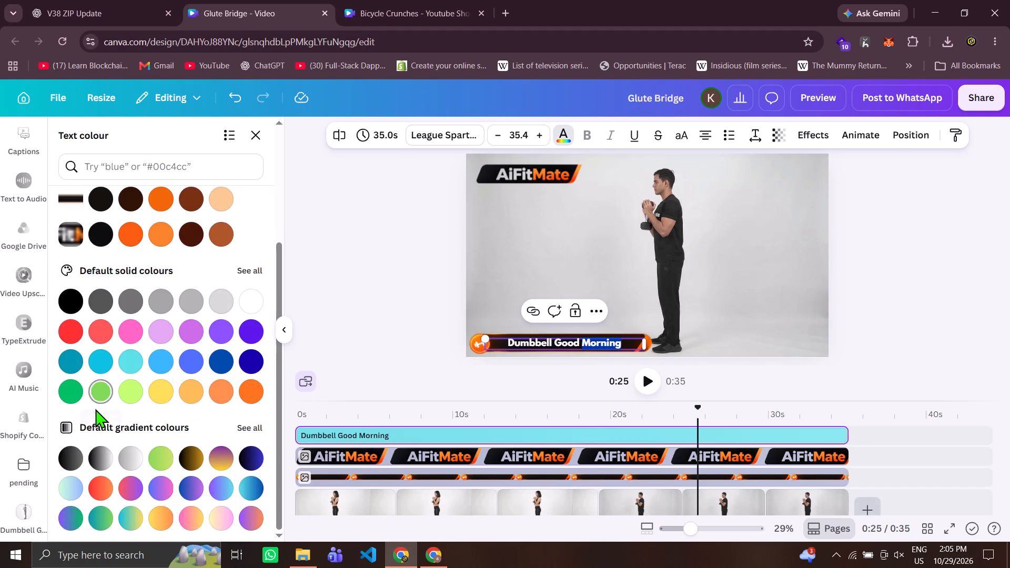
left_click(102, 481)
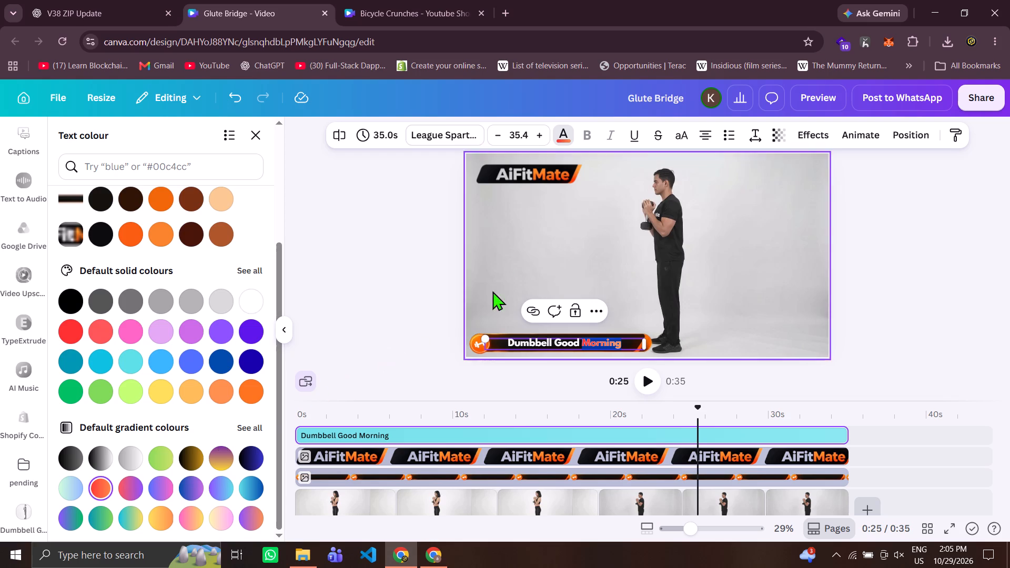
Preview the video enlarged and replay it from the start to check the new title in the banner.
left_click(829, 97)
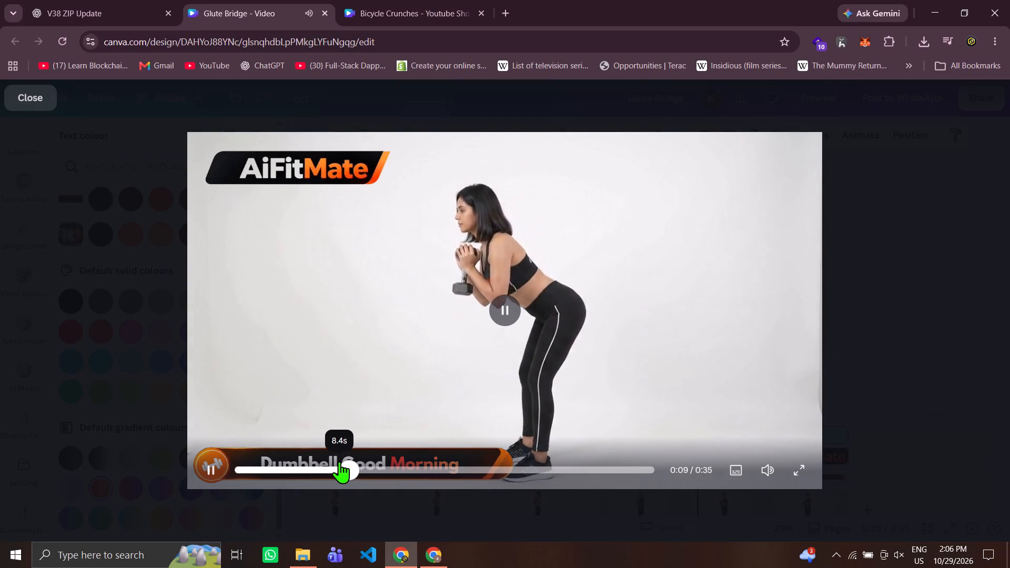
left_click_drag(339, 461, 204, 462)
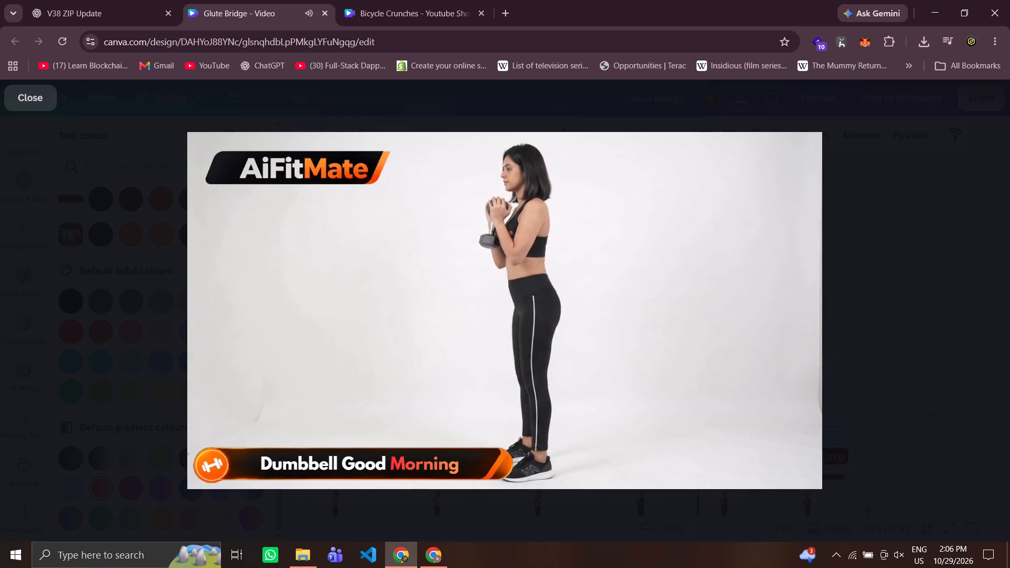
left_click(898, 320)
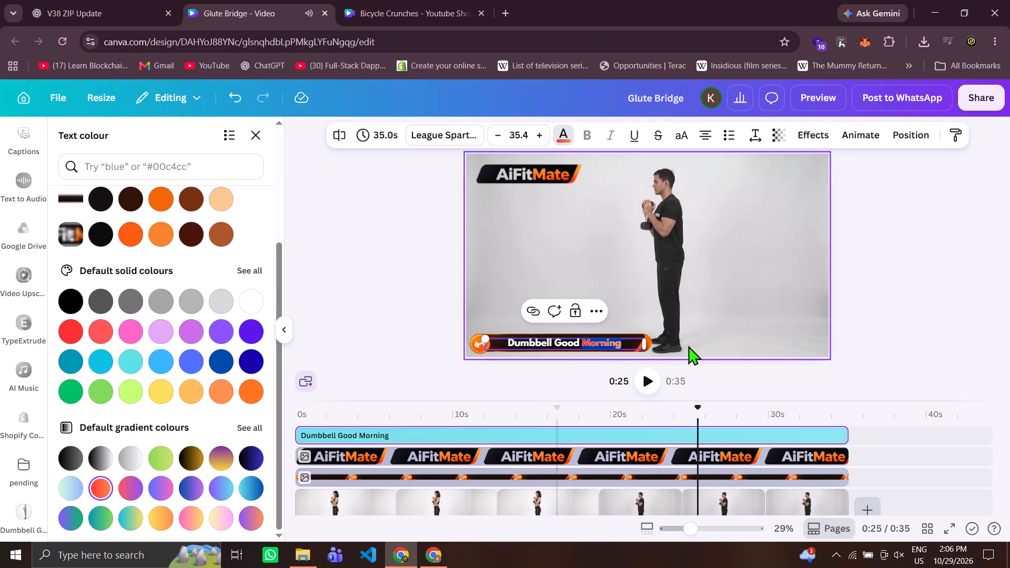
Shift the title text sideways within the banner, trying an X position of 30 px and settling on 60 px.
left_click(905, 135)
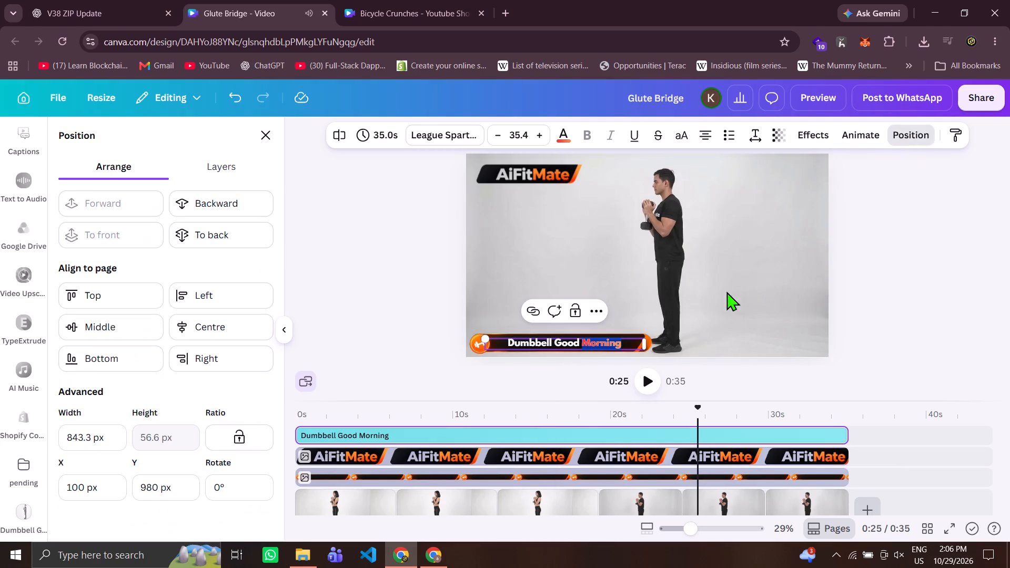
left_click_drag(106, 481, 106, 484)
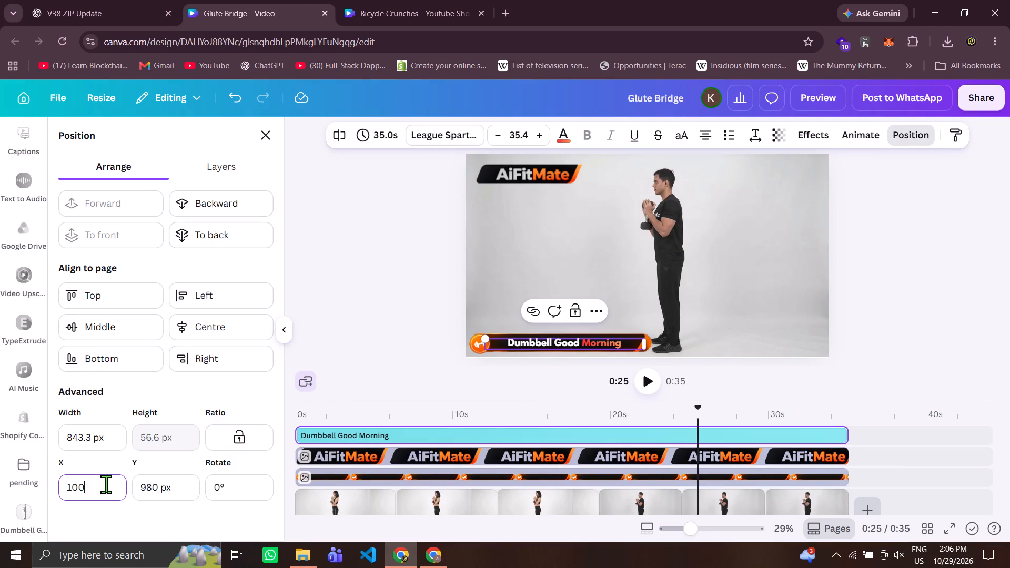
left_click_drag(106, 484, 33, 484)
type("30")
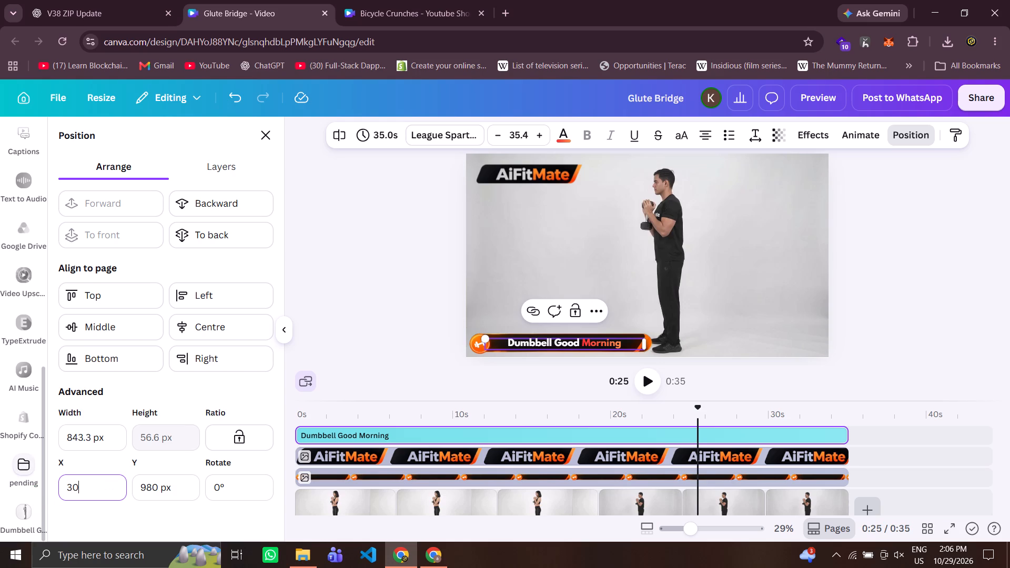
key("Return")
left_click_drag(87, 492, 53, 482)
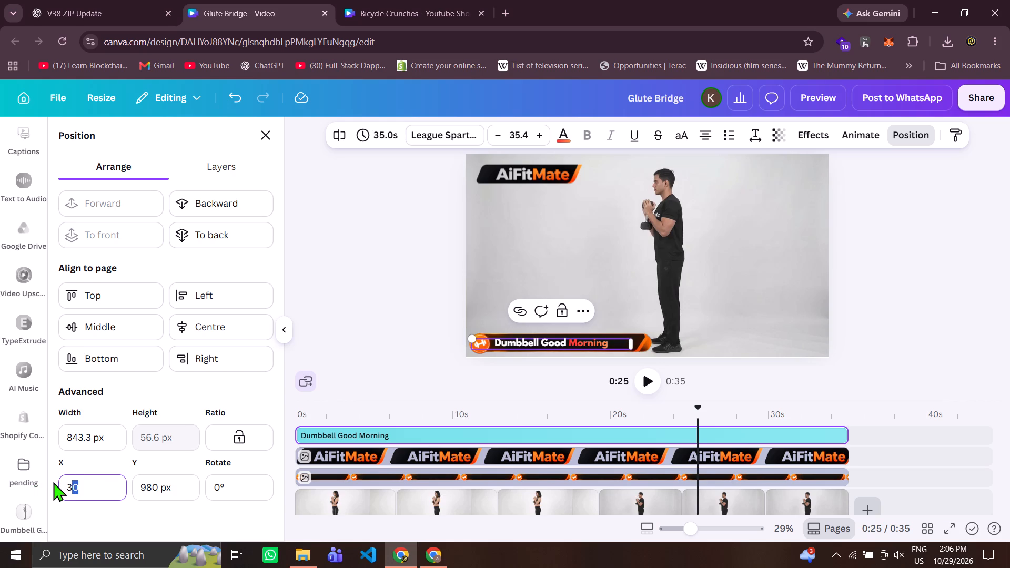
type("60")
key("Return")
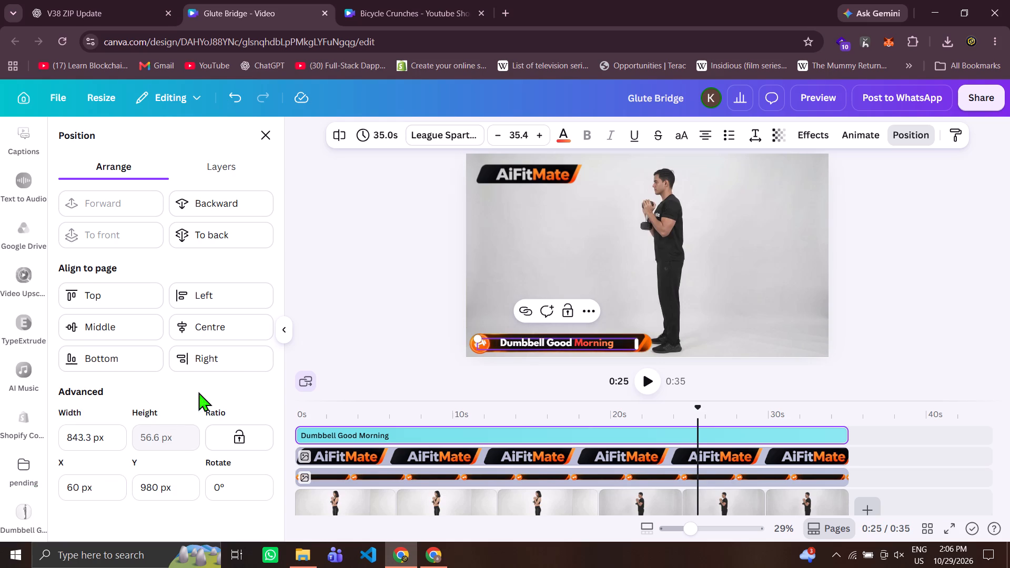
Enlarge the title text in the banner to font size 38.4.
left_click(982, 103)
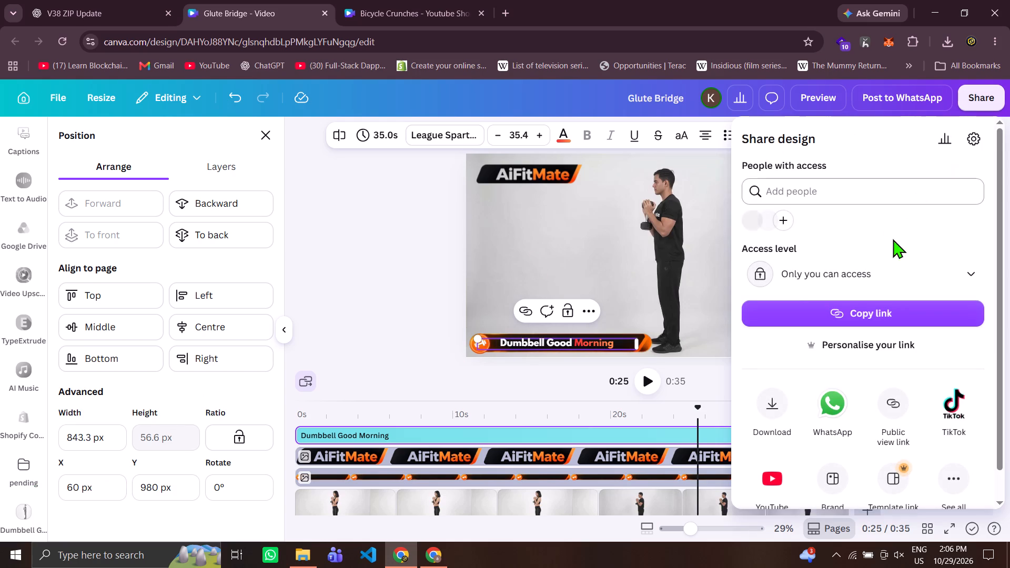
triple_click(542, 133)
double_click(542, 133)
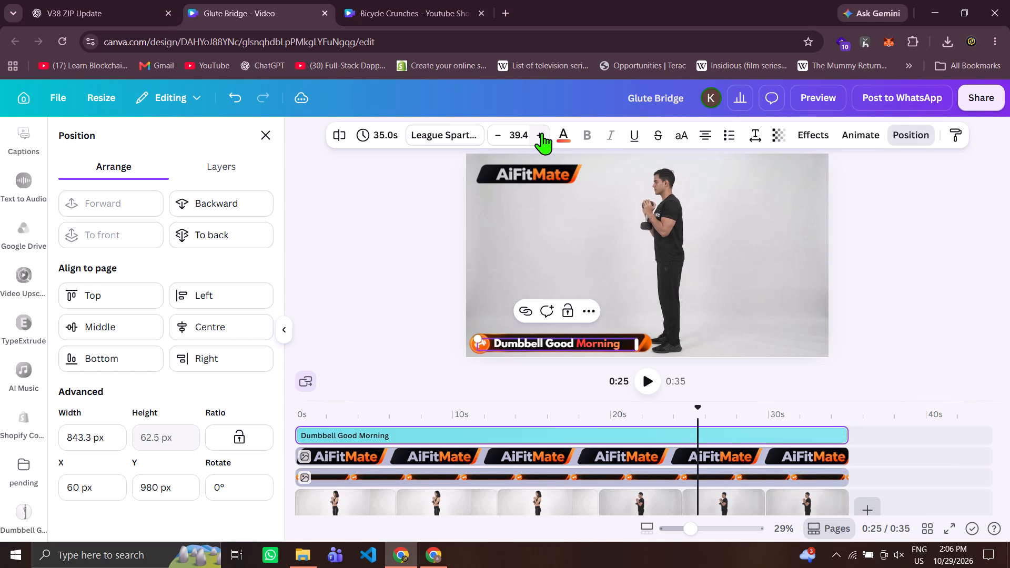
left_click(502, 131)
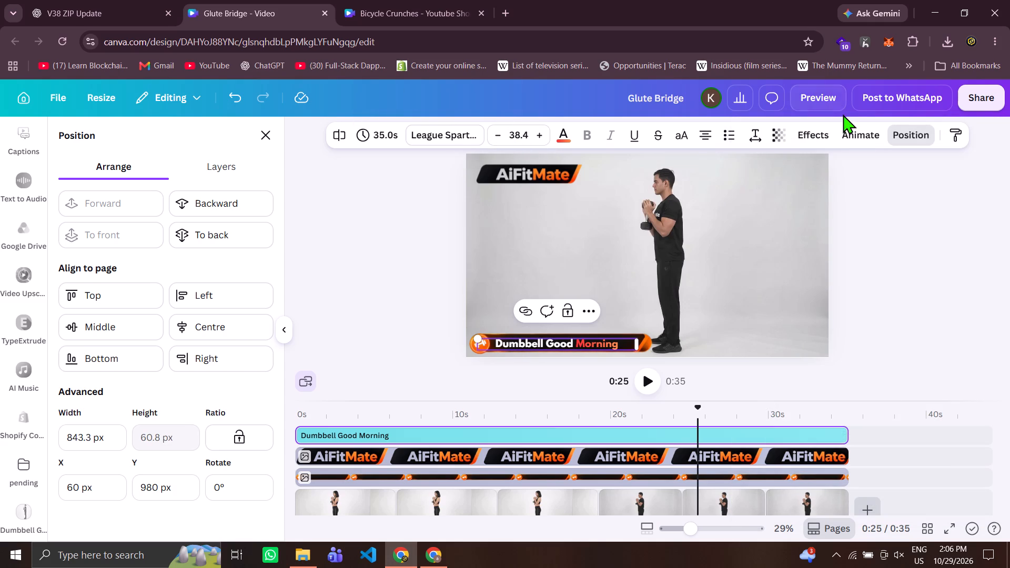
left_click(272, 132)
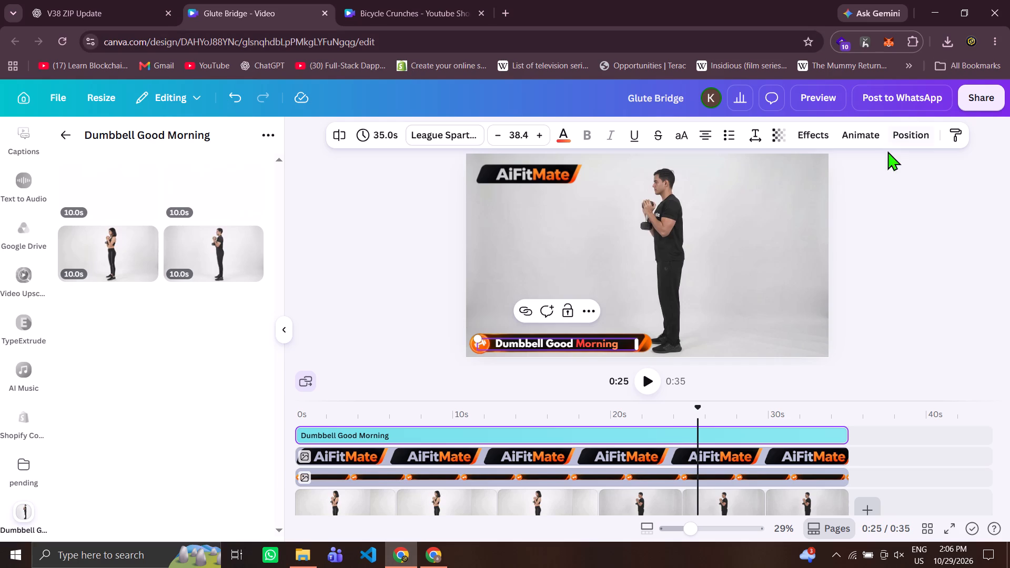
Preview the video enlarged to check the resized title in the banner.
left_click(814, 97)
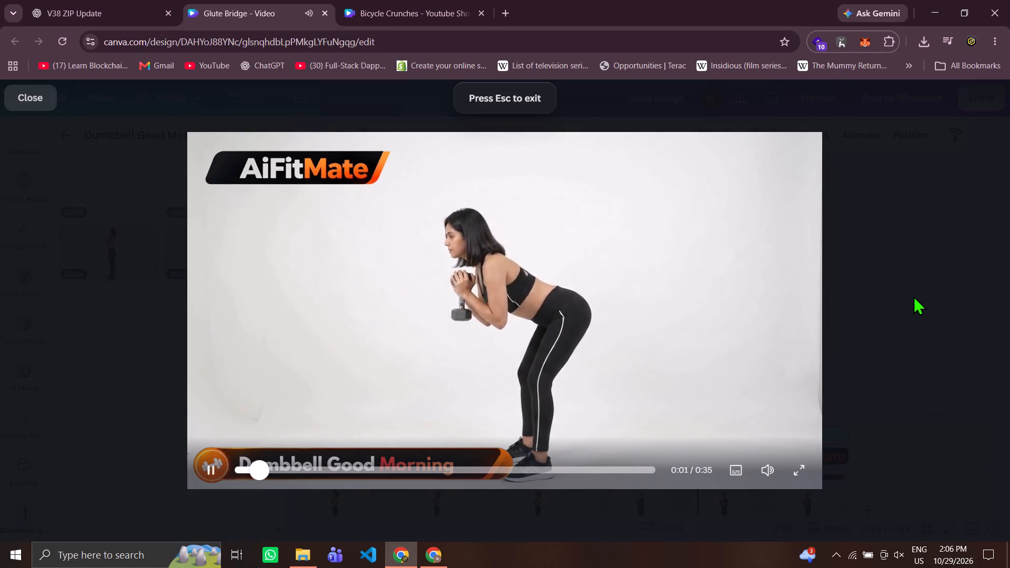
left_click(914, 286)
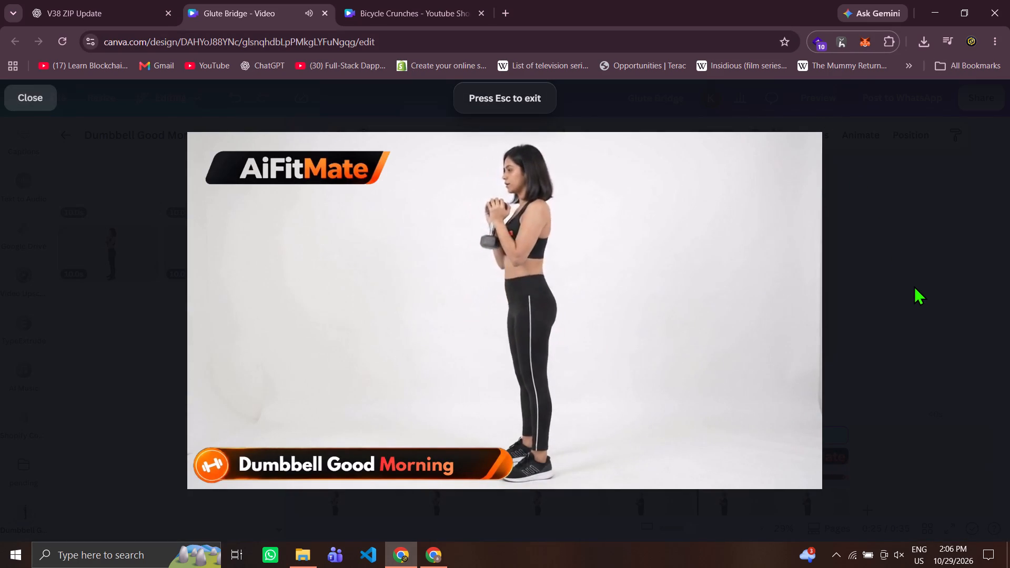
Set the title text's X position to 80 px.
left_click(916, 144)
left_click(78, 492)
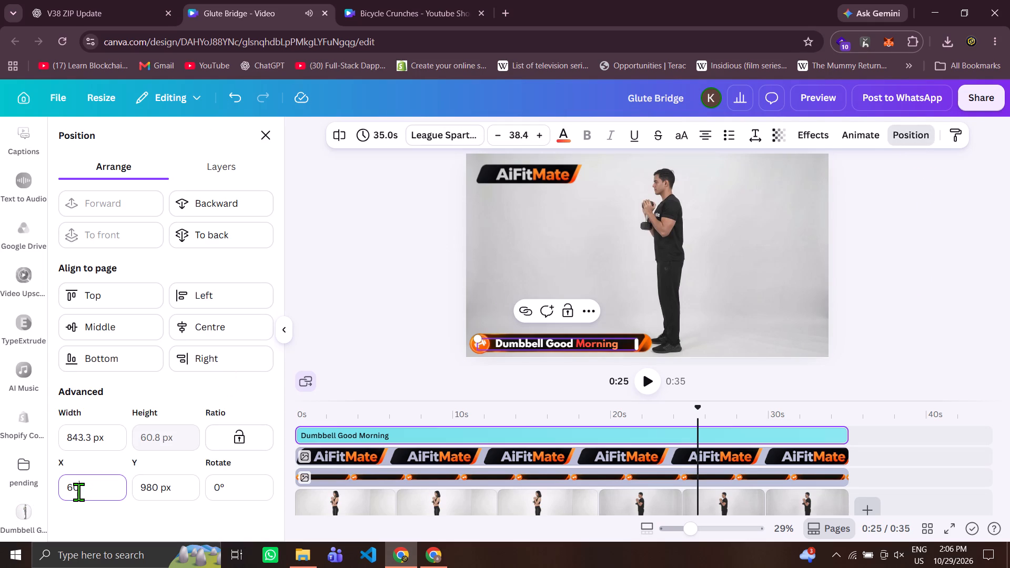
left_click_drag(78, 492, 42, 472)
key("8")
key("0")
key("Return")
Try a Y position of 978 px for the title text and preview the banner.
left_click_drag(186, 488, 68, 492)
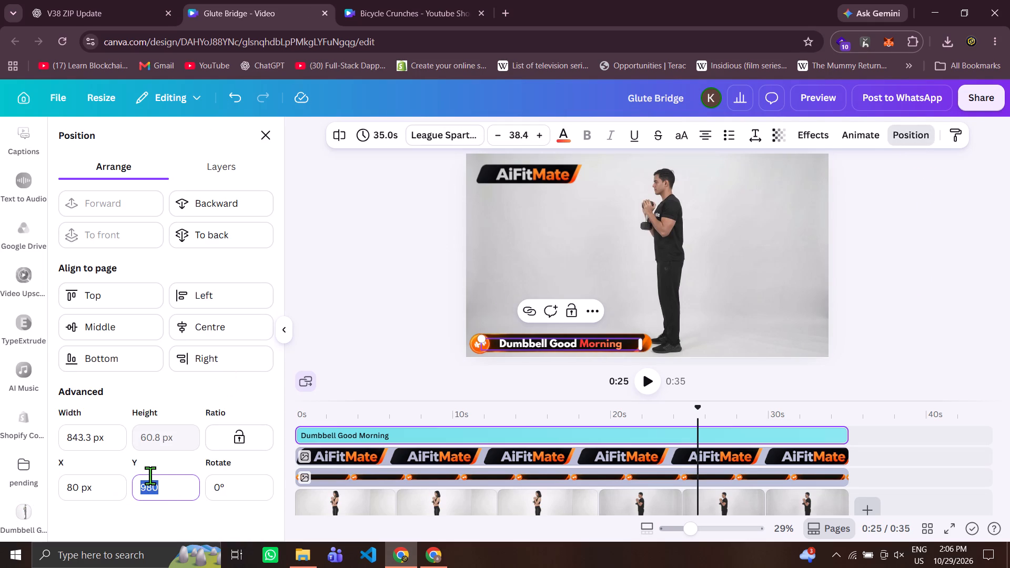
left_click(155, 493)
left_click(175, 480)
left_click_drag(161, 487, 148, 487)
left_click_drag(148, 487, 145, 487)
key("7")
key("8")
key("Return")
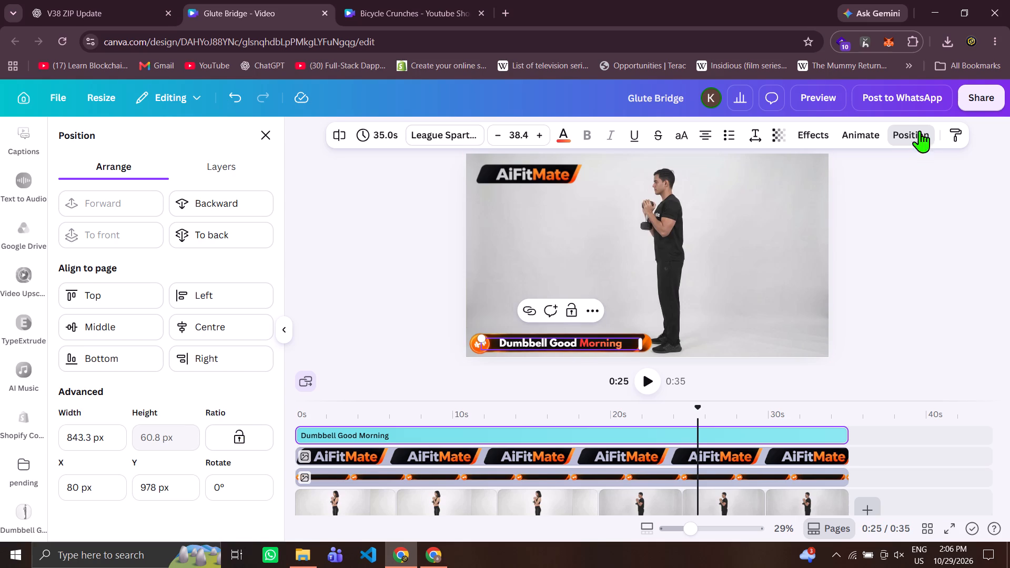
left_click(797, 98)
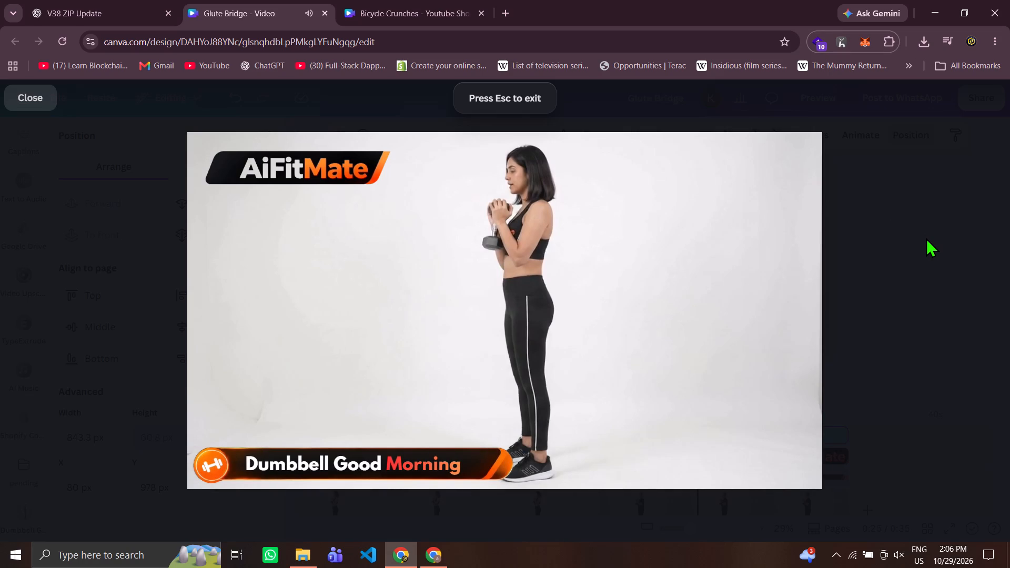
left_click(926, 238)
Set the title text's Y position to 976 px and preview the banner.
left_click_drag(150, 486, 156, 489)
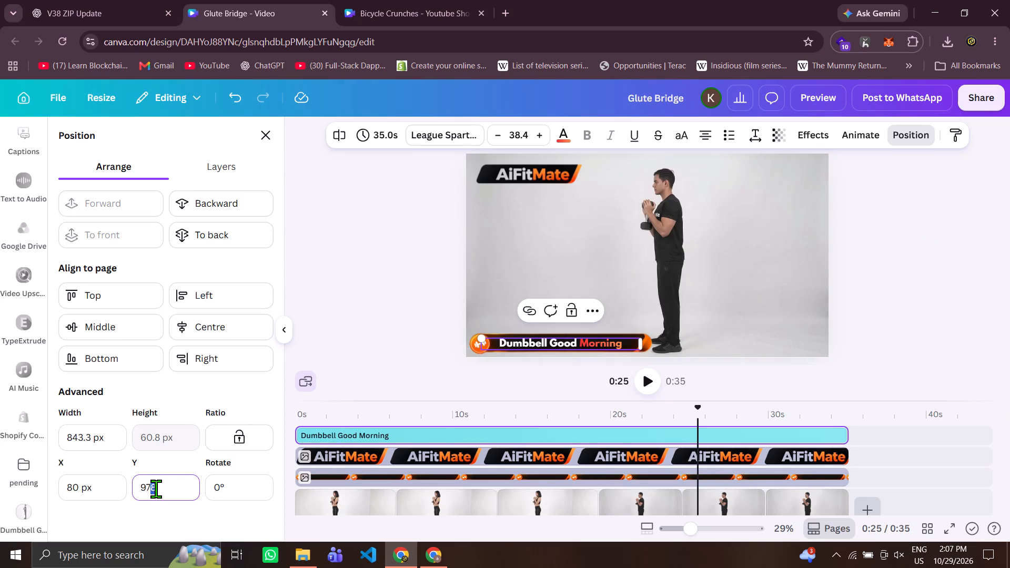
key("6")
key("Return")
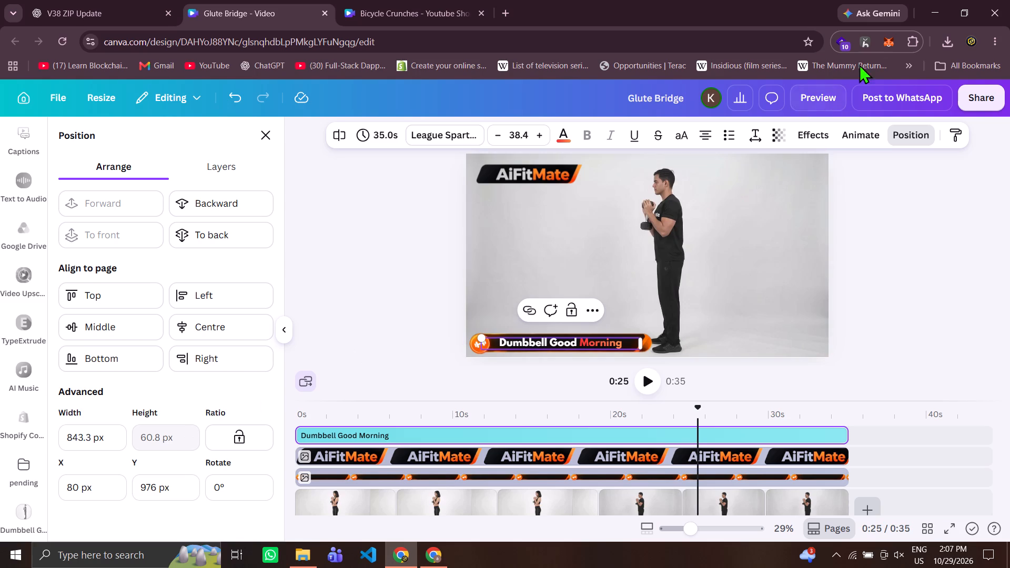
left_click(832, 105)
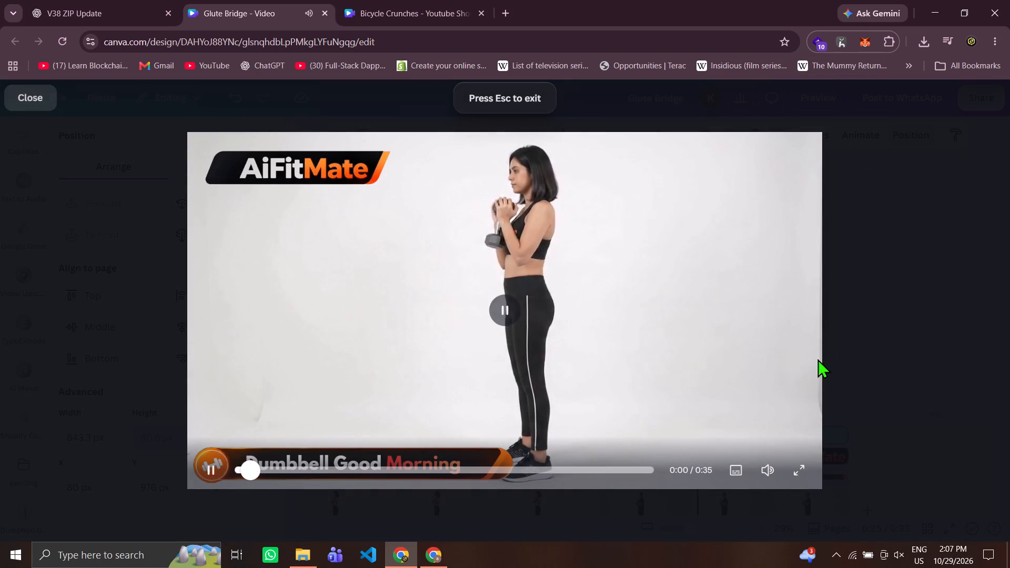
left_click(894, 388)
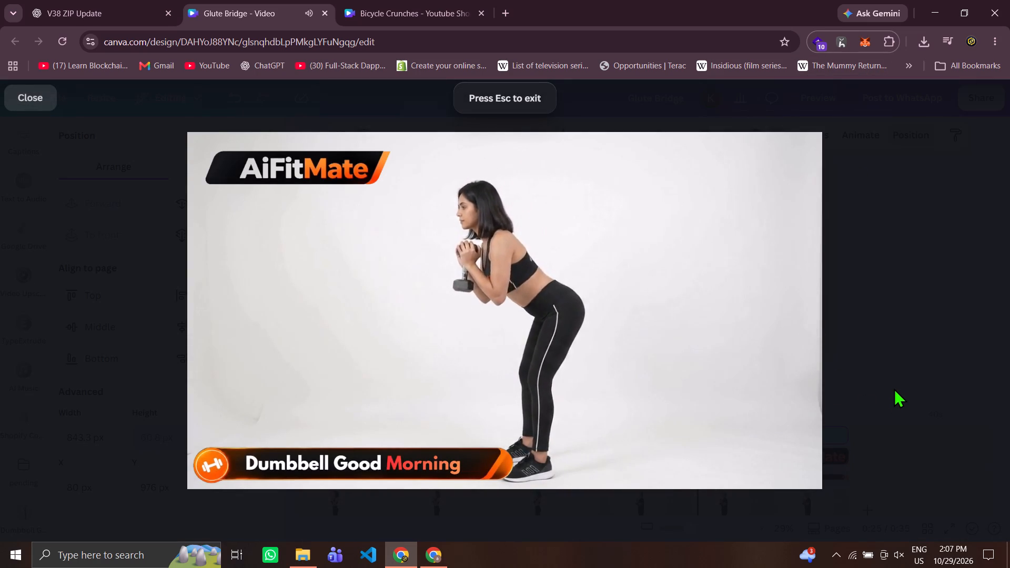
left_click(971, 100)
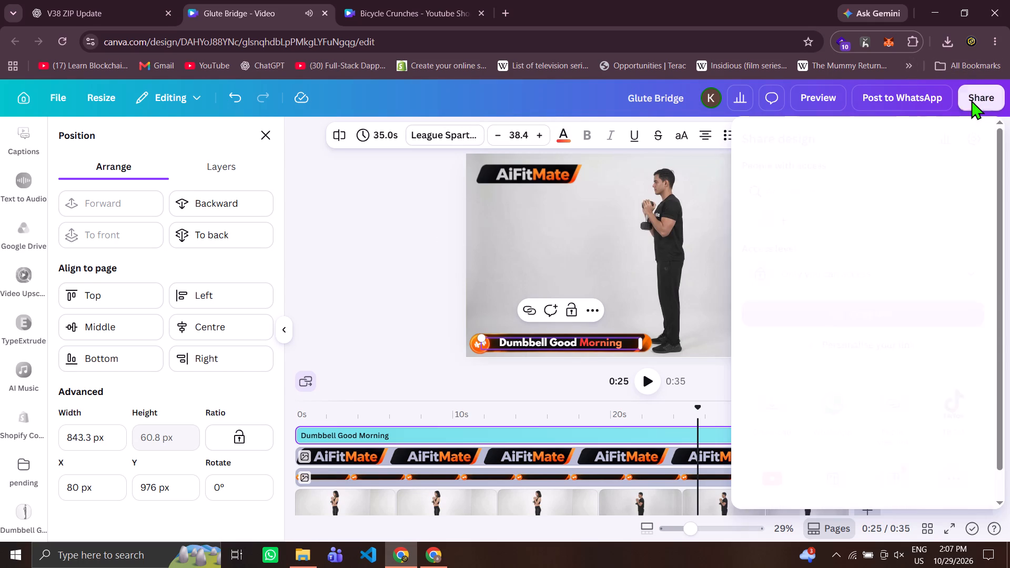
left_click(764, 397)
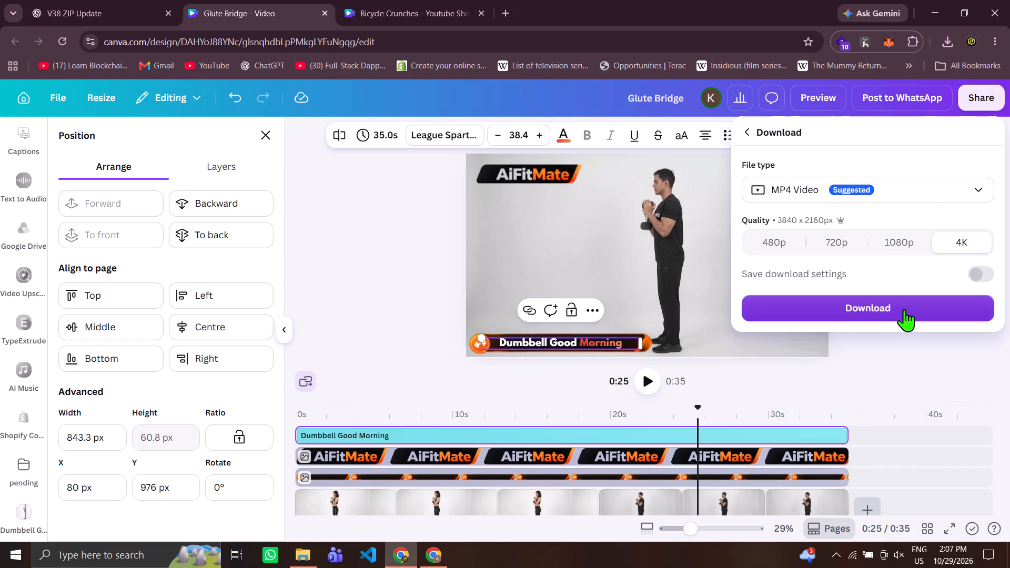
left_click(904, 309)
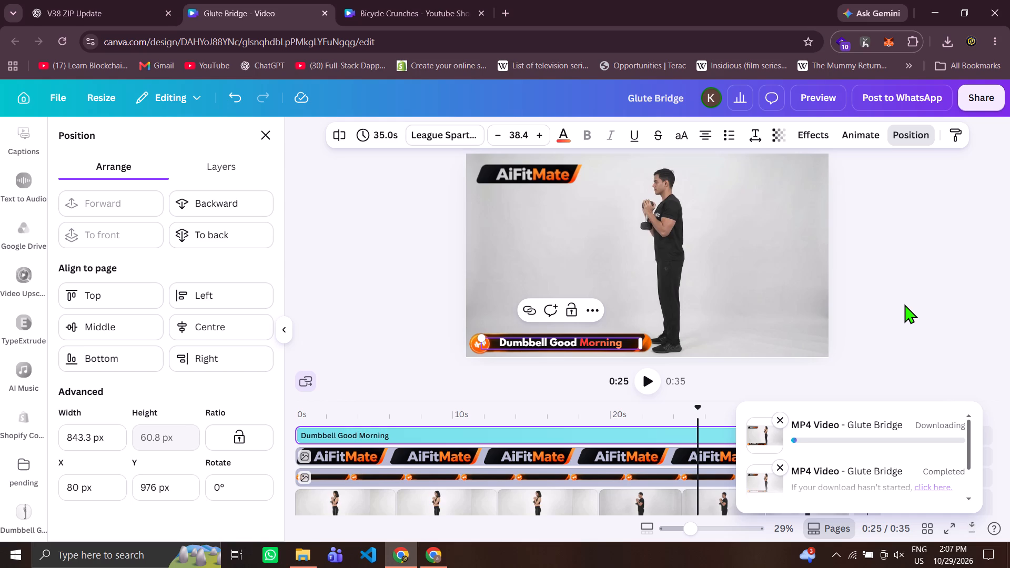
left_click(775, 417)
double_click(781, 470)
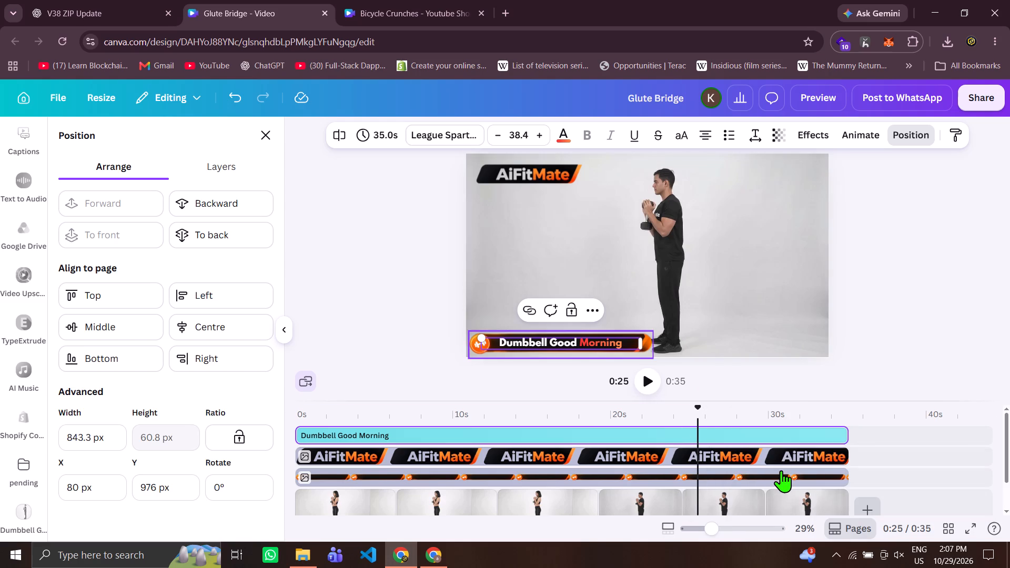
Mute the audio of all the woman's and man's exercise clips in the timeline together.
left_click(786, 492)
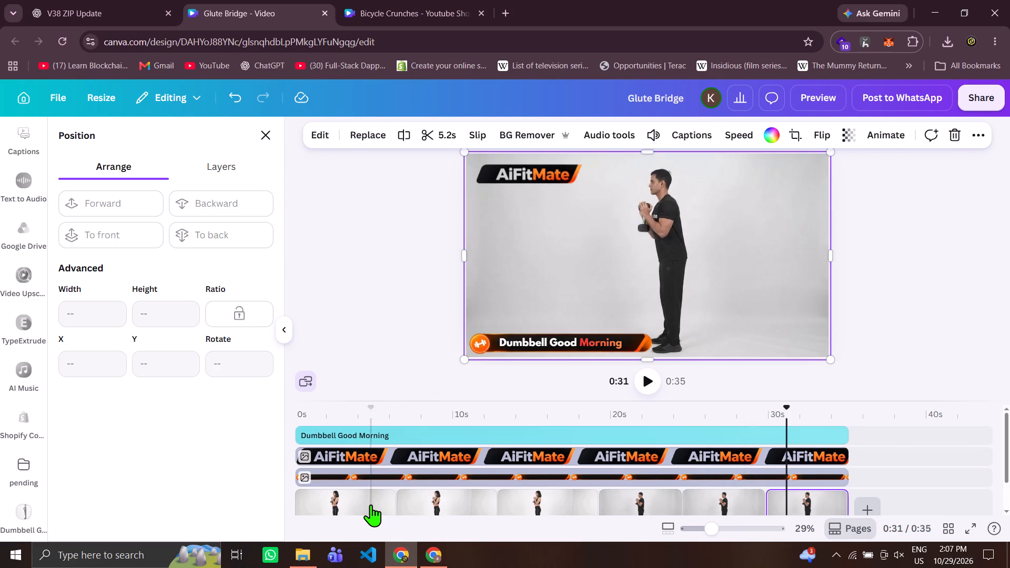
left_click(371, 504, "shift")
left_click(498, 137)
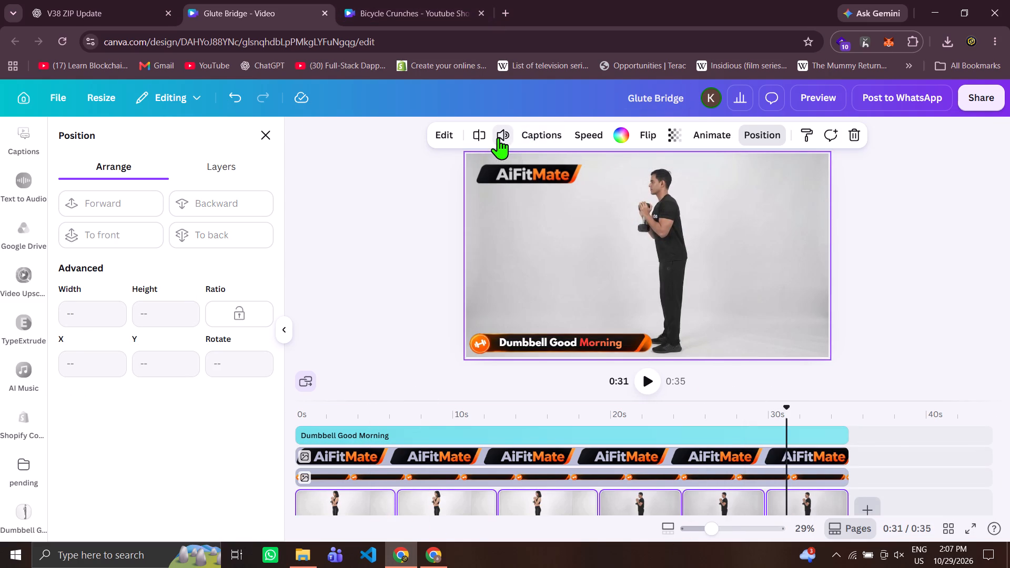
left_click(425, 181)
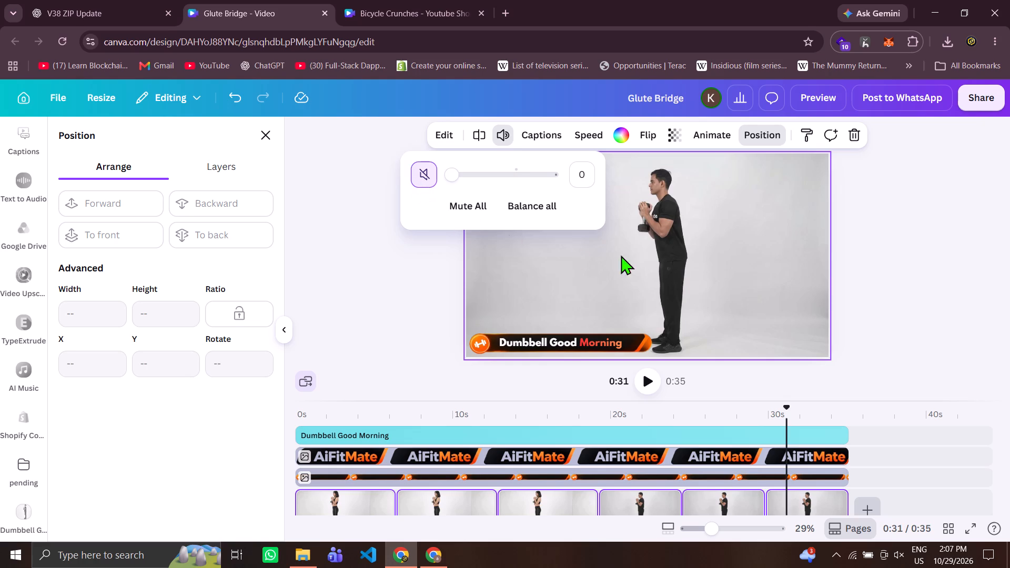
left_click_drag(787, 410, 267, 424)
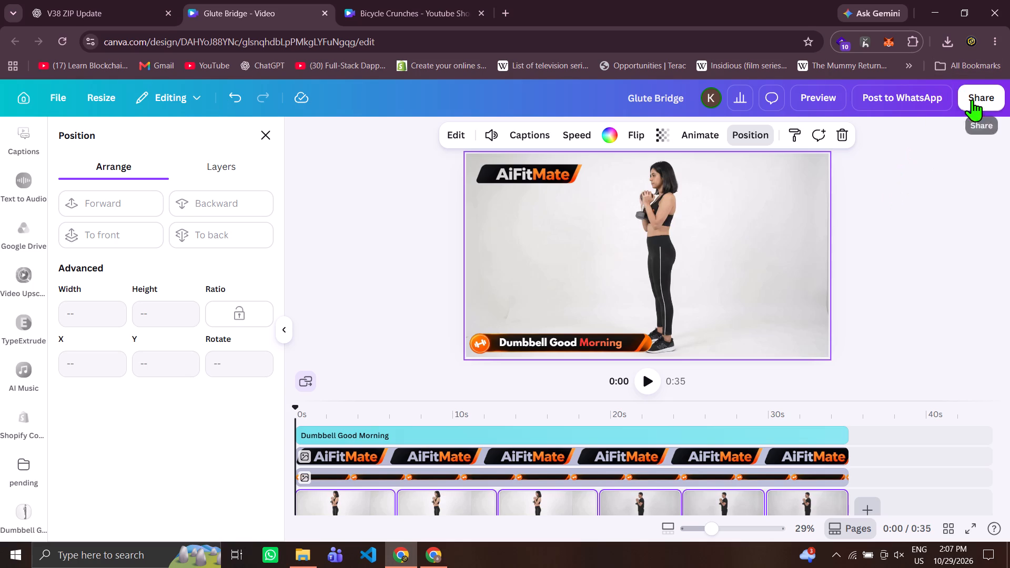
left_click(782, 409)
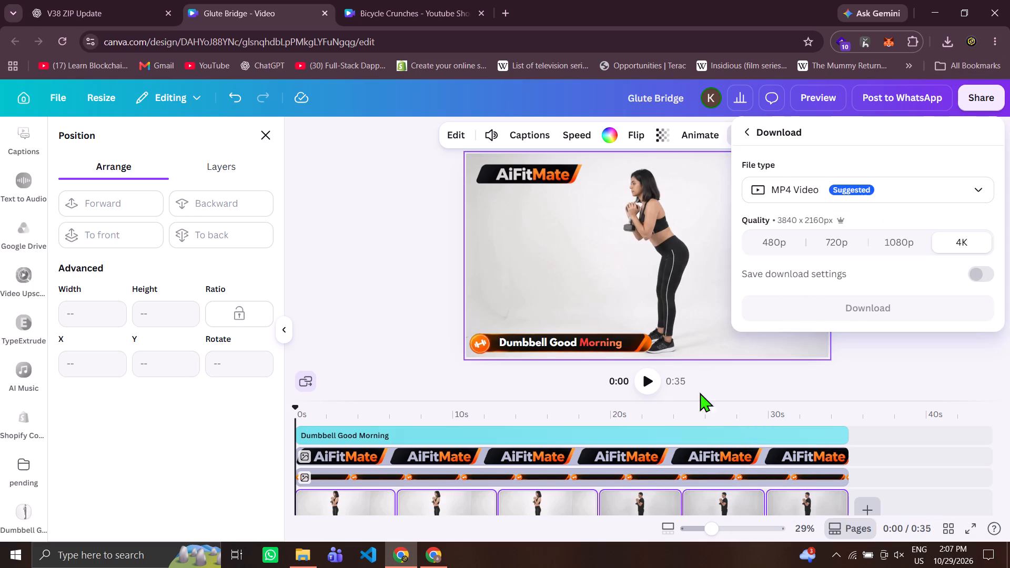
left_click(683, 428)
Delete the title text, AiFitMate logo and banner overlays from the timeline, keeping the clips and music.
left_click(683, 428)
left_click(767, 478, "shift")
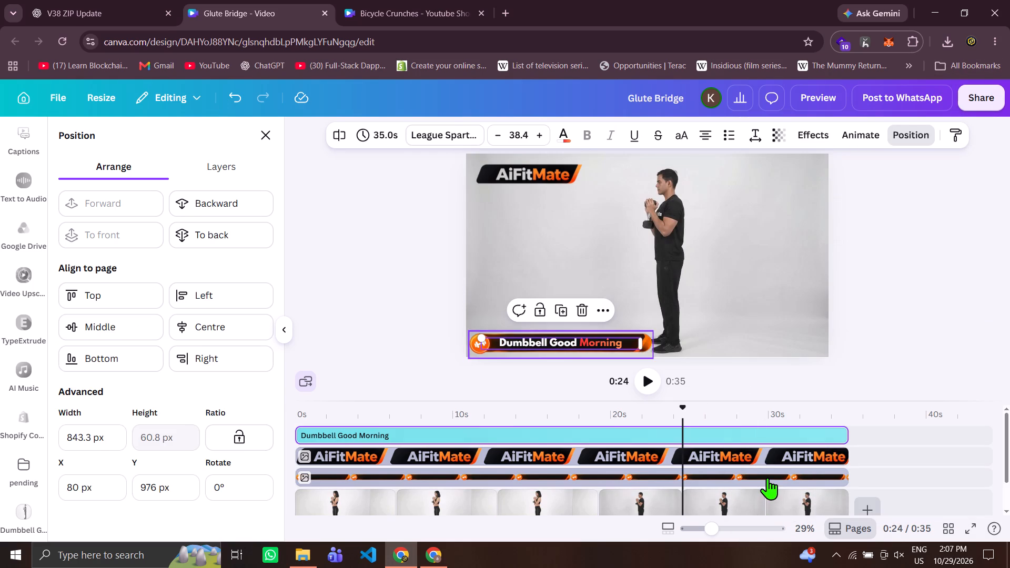
key("Delete")
Download the version without overlays as a 4K MP4 video.
left_click(971, 96)
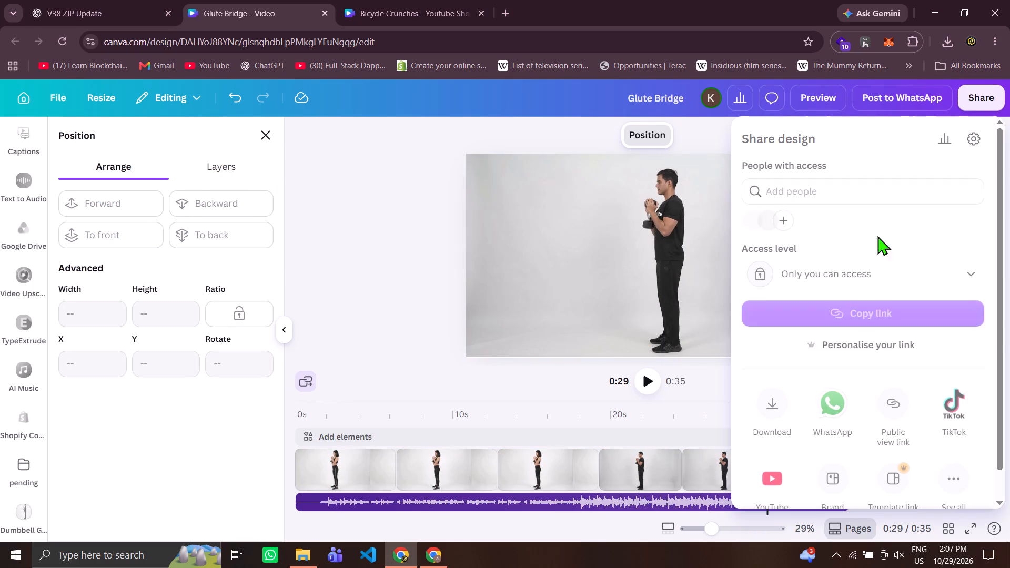
left_click(762, 402)
left_click(883, 301)
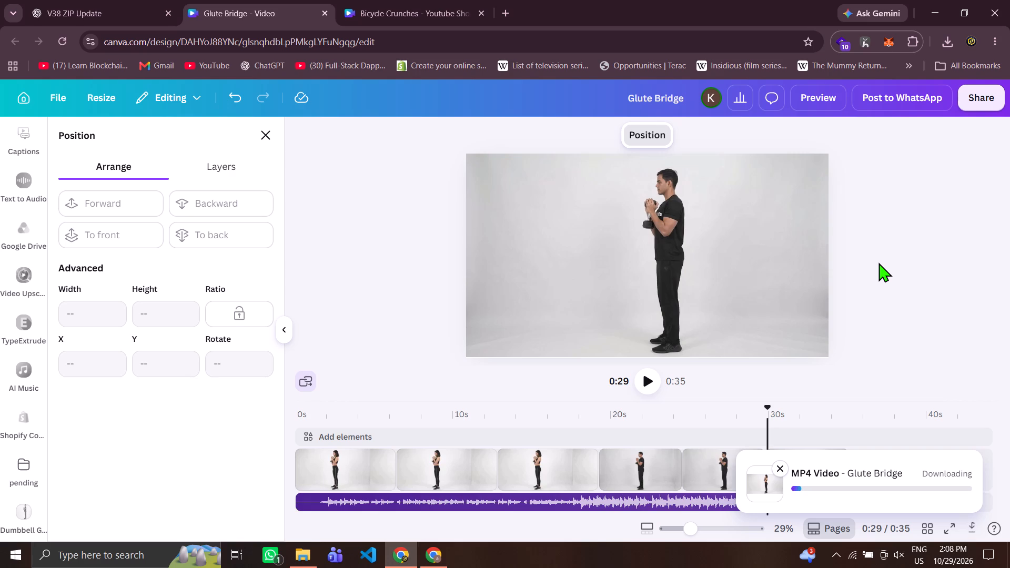
Undo the deletion of the title, logo and banner overlays.
left_click(878, 262)
key("ctrl+z")
left_click(872, 214)
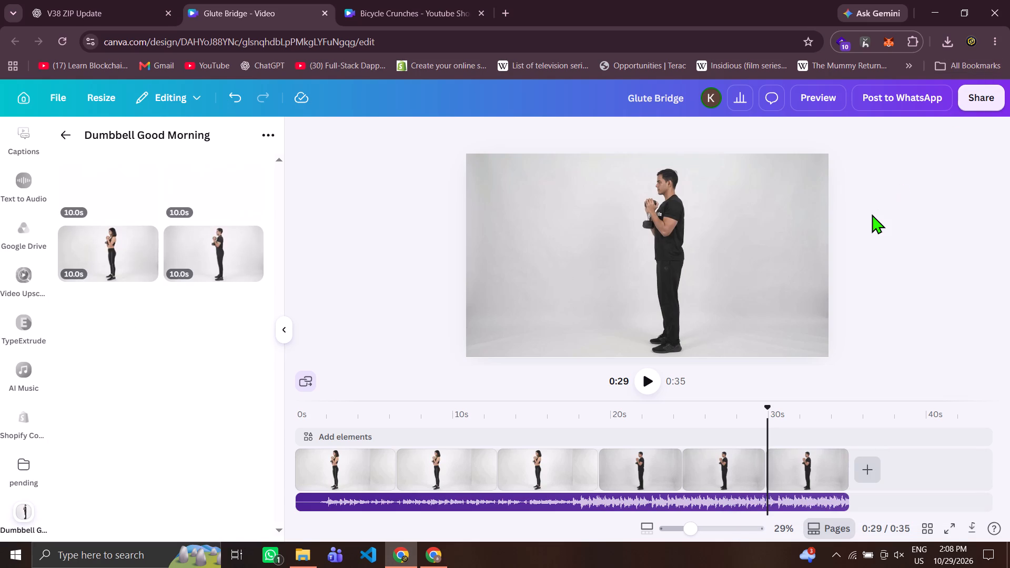
key("ctrl+z")
Open the sharing options to download the version with the overlays.
left_click(978, 105)
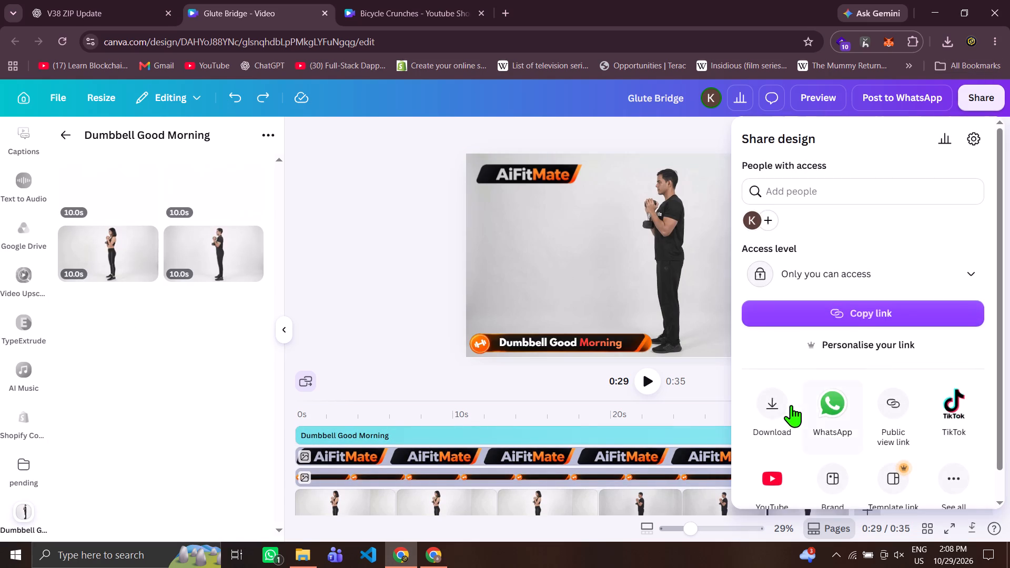
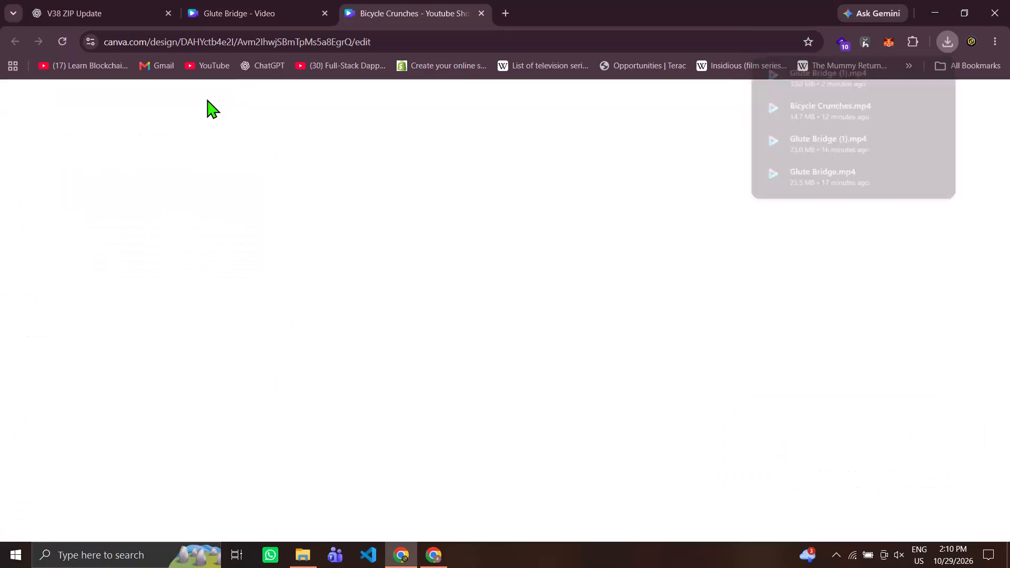
Upload the Glute Bridge (1) video from the Downloads folder to the uploads in the Bicycle Crunches design.
left_click(135, 187)
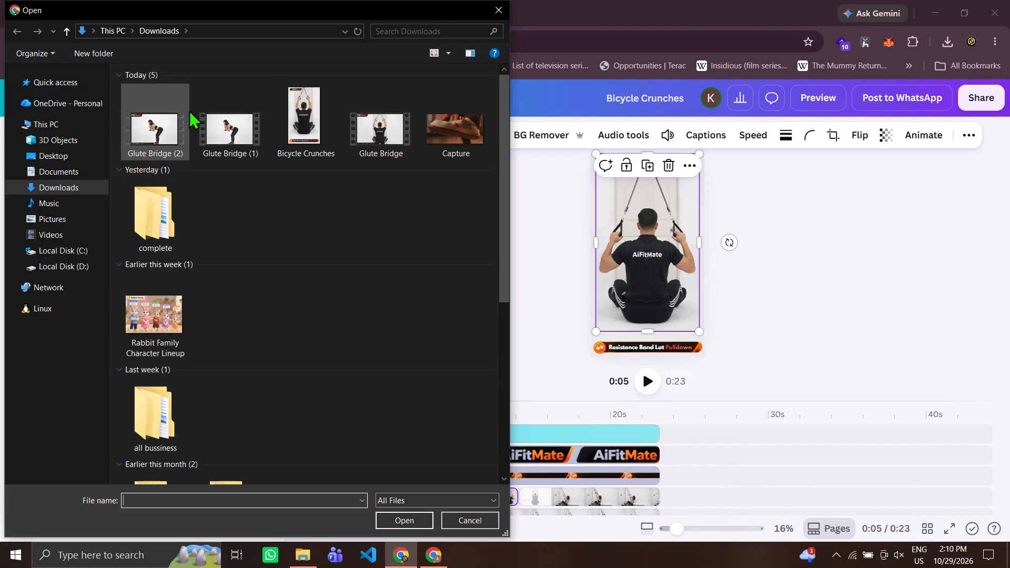
double_click(224, 113)
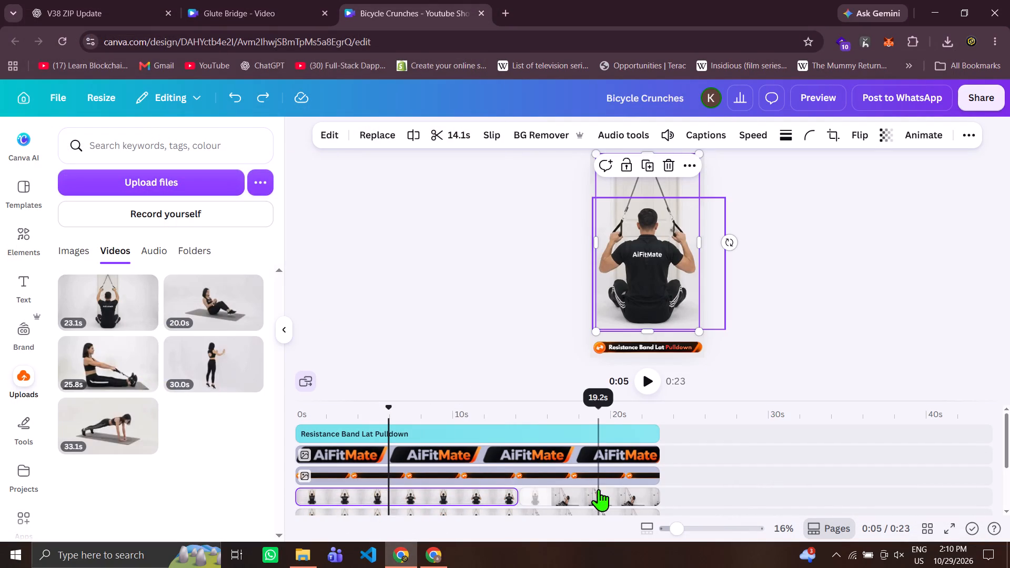
Undo all Resistance Band Lat Pulldown edits in the vertical Bicycle Crunches design, back to the earliest available Russian Twist version.
key("ctrl+z")
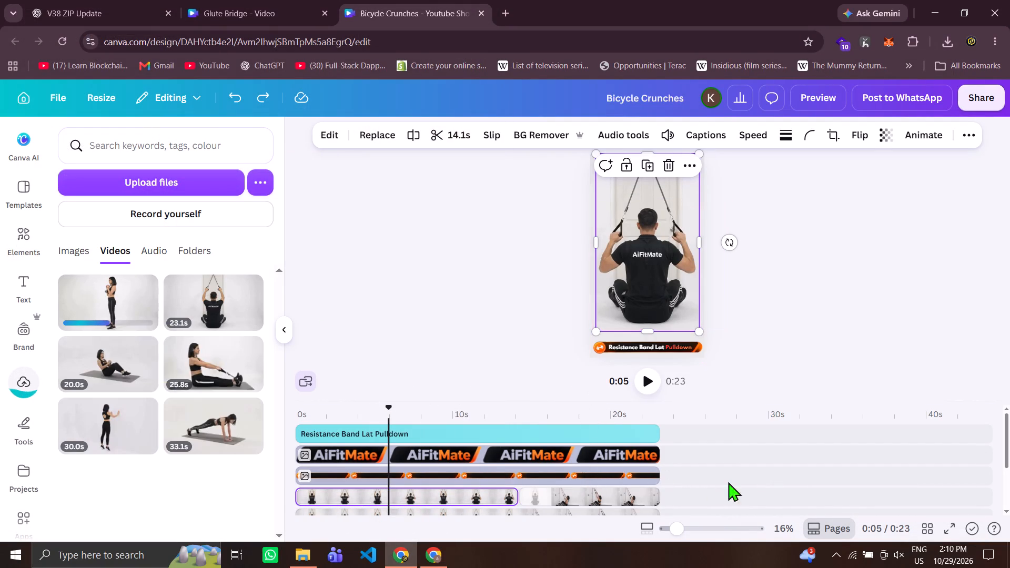
left_click(743, 475)
key("ctrl+z")
key("ctrl+z")
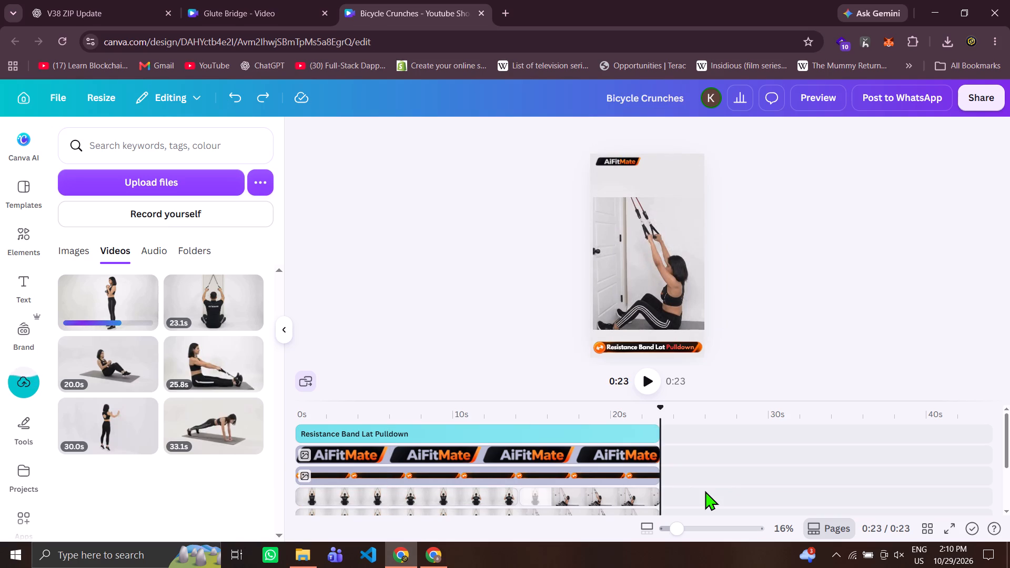
key("ctrl+z")
key("ctrl+z")
key("ctrl+z")
key("ctrl+z")
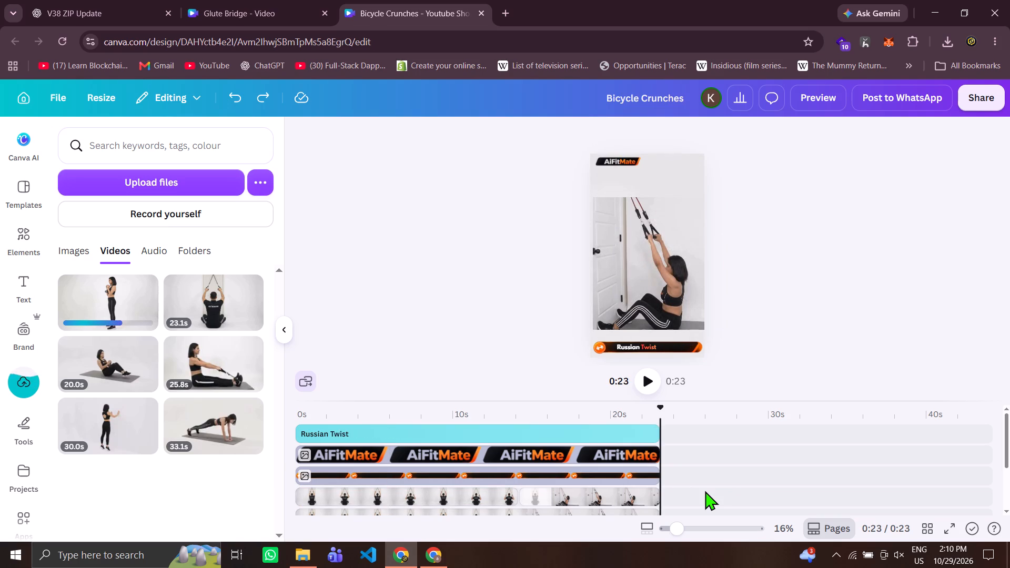
key("ctrl+z")
key("ctrl+z")
key("ctrl+z")
key("ctrl+z")
key("ctrl+z")
key("ctrl+z")
key("ctrl+z")
key("ctrl+z")
key("ctrl+z")
key("ctrl+z")
key("ctrl+z")
key("ctrl+z")
key("ctrl+z")
key("ctrl+z")
key("ctrl+z")
key("ctrl+z")
key("ctrl+z")
key("ctrl+z")
key("ctrl+z")
key("ctrl+z")
key("ctrl+z")
key("ctrl+z")
key("ctrl+z")
key("ctrl+z")
key("ctrl+z")
key("ctrl+z")
key("ctrl+z")
key("ctrl+z")
key("ctrl+z")
key("ctrl+z")
key("ctrl+z")
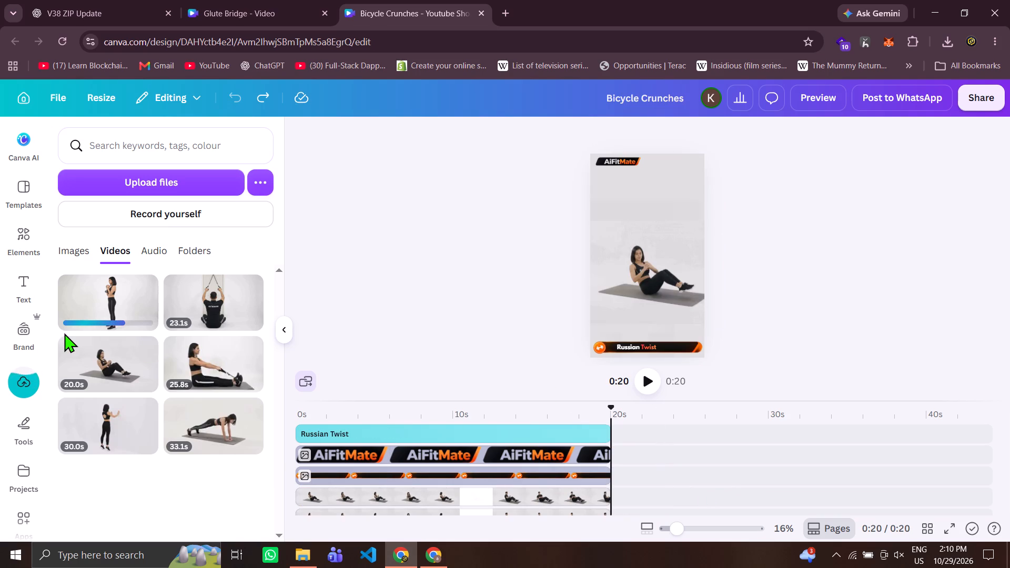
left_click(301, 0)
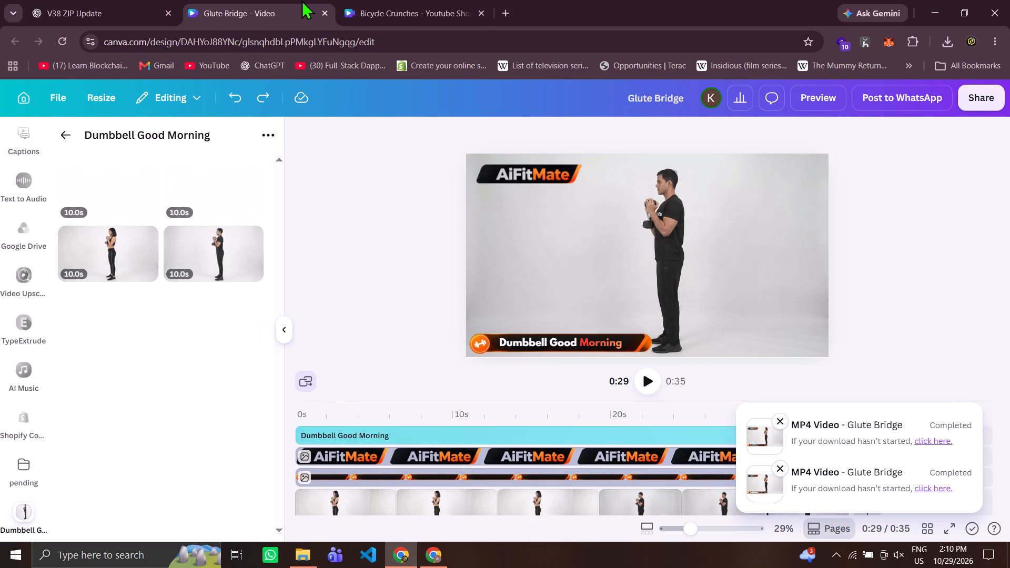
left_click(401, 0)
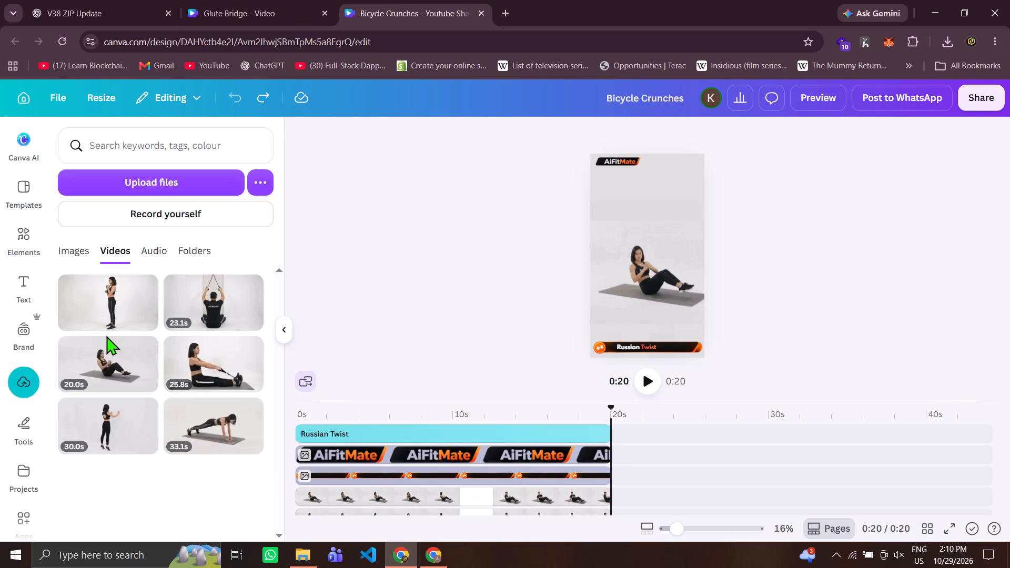
Replace both the background and foreground Russian Twist clips with the newly uploaded 35.0 s Dumbbell Good Morning video.
left_click_drag(117, 301, 449, 513)
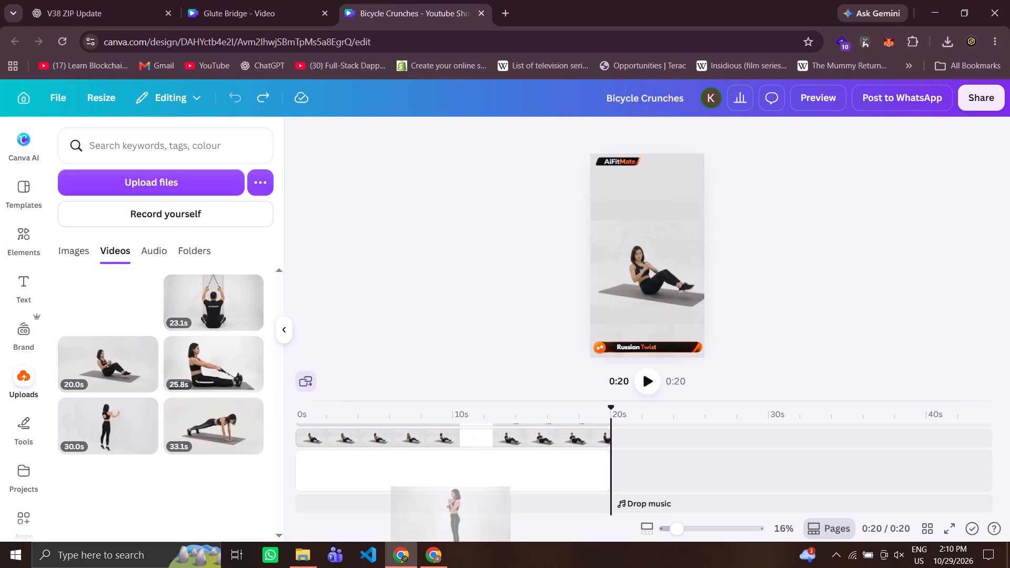
left_click_drag(449, 513, 448, 434)
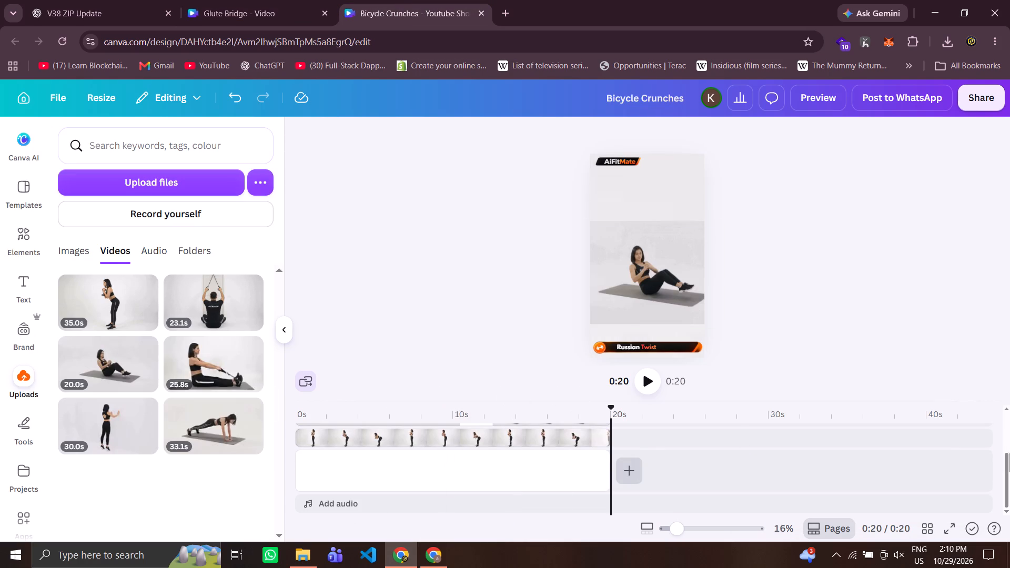
left_click(1009, 425)
left_click_drag(109, 296, 268, 403)
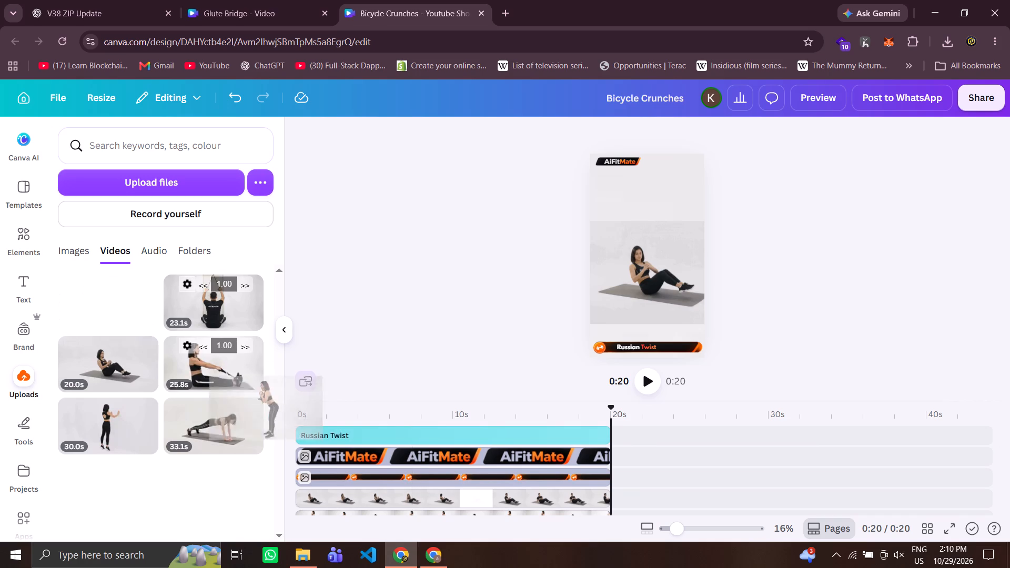
left_click_drag(268, 403, 511, 493)
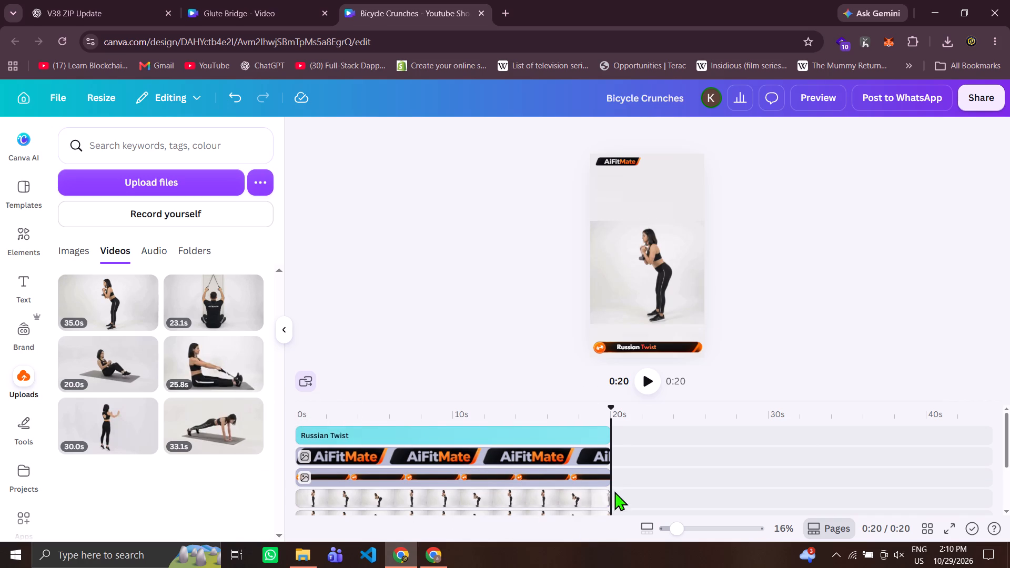
Extend both Dumbbell Good Morning video clips on the timeline to their full 35.0 s length.
left_click_drag(603, 491, 1007, 491)
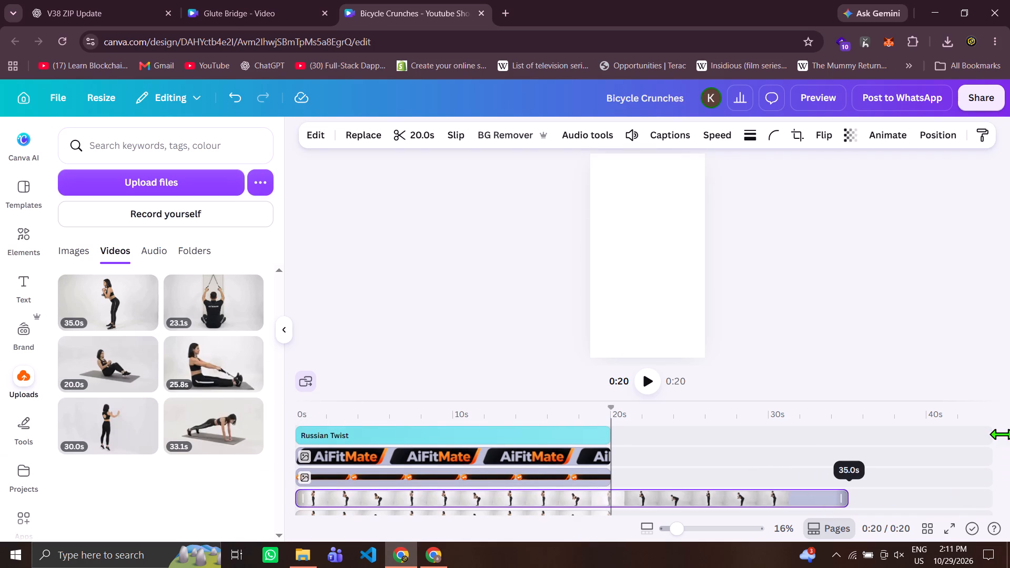
left_click(607, 510)
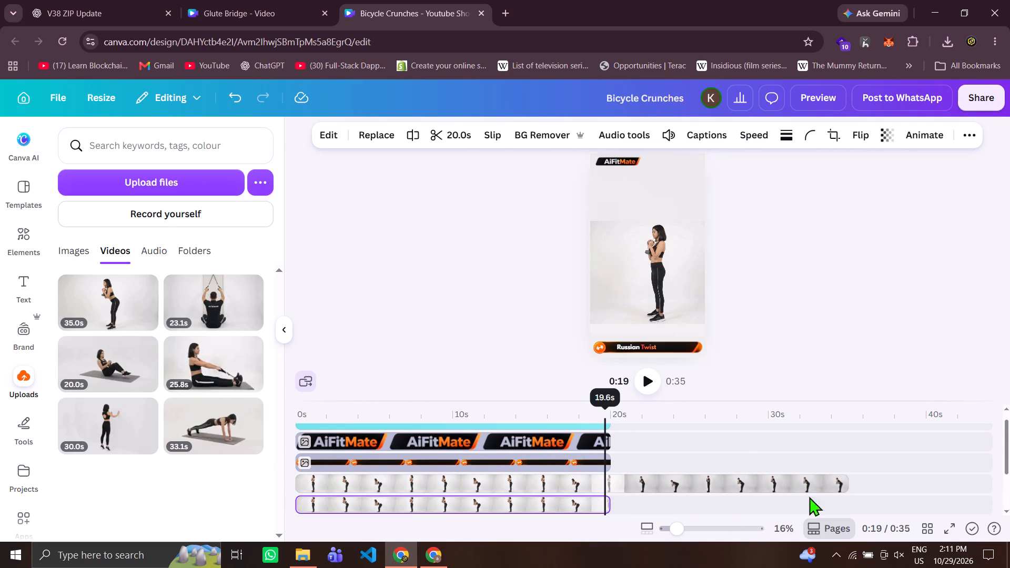
left_click_drag(608, 506, 608, 505)
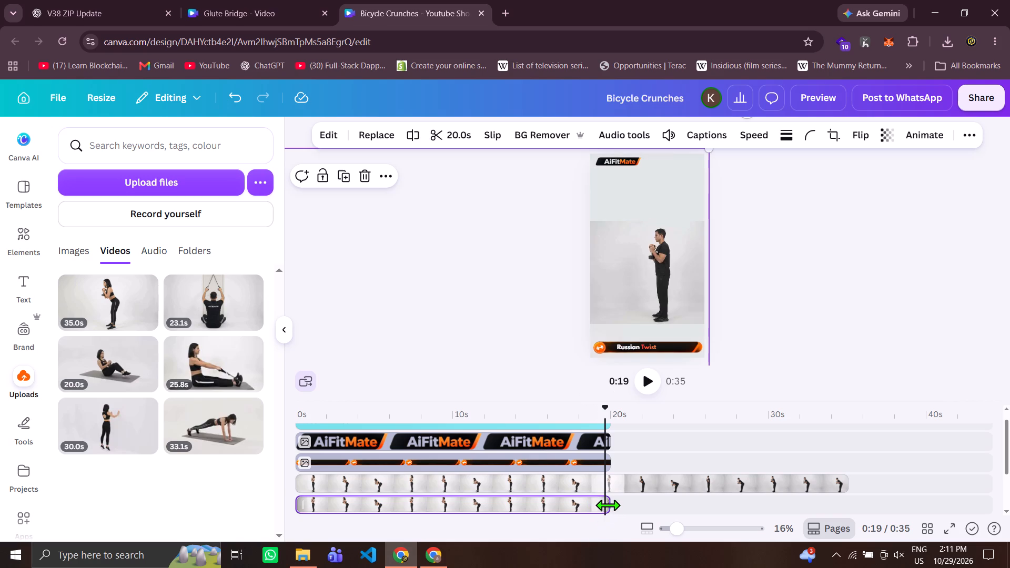
left_click_drag(608, 505, 923, 503)
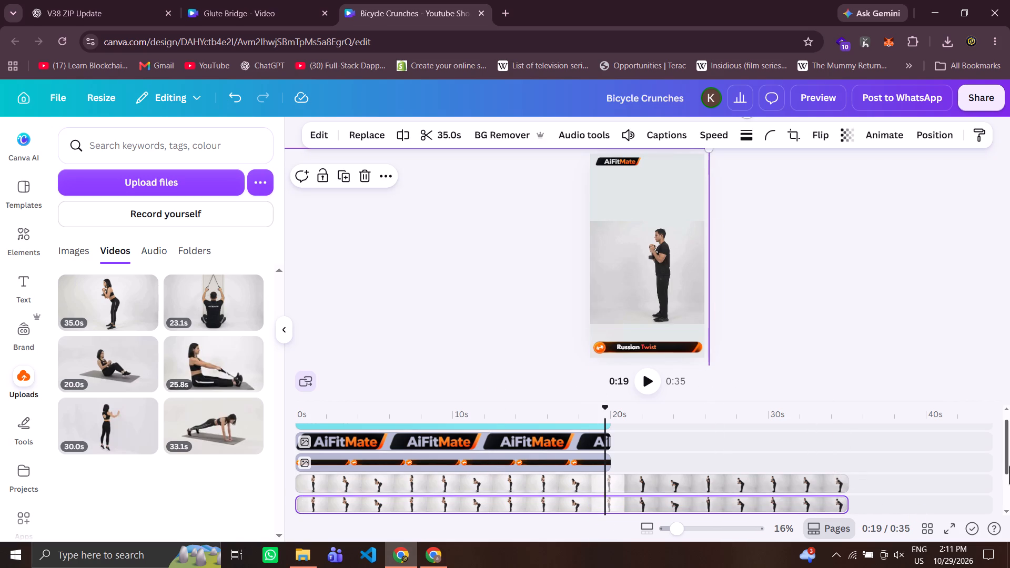
Extend the blank page beneath the clips to 35.0 s so it matches the video length.
left_click_drag(1009, 465, 1009, 495)
left_click_drag(1009, 472, 1009, 479)
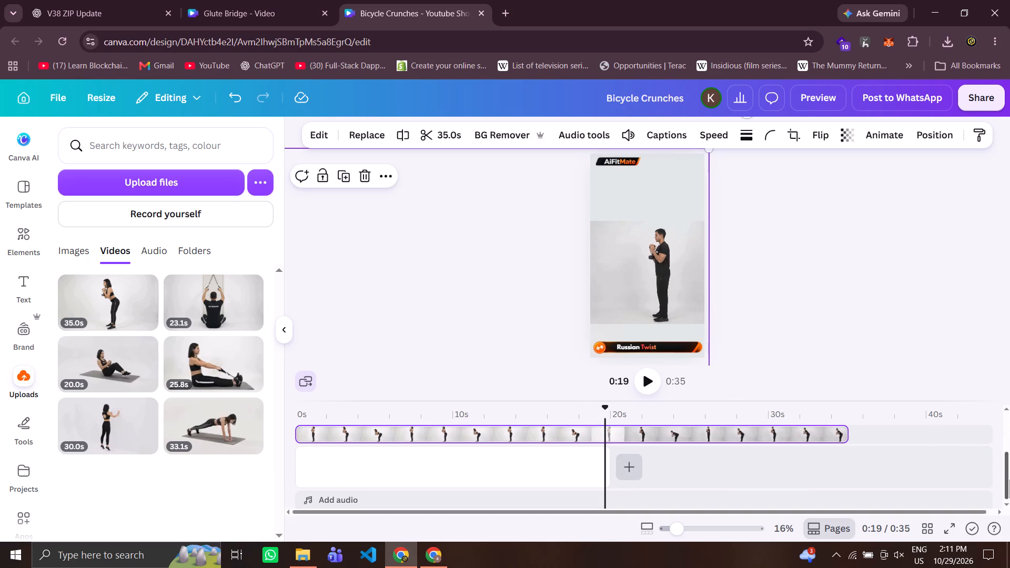
left_click(529, 451)
left_click_drag(604, 473, 816, 458)
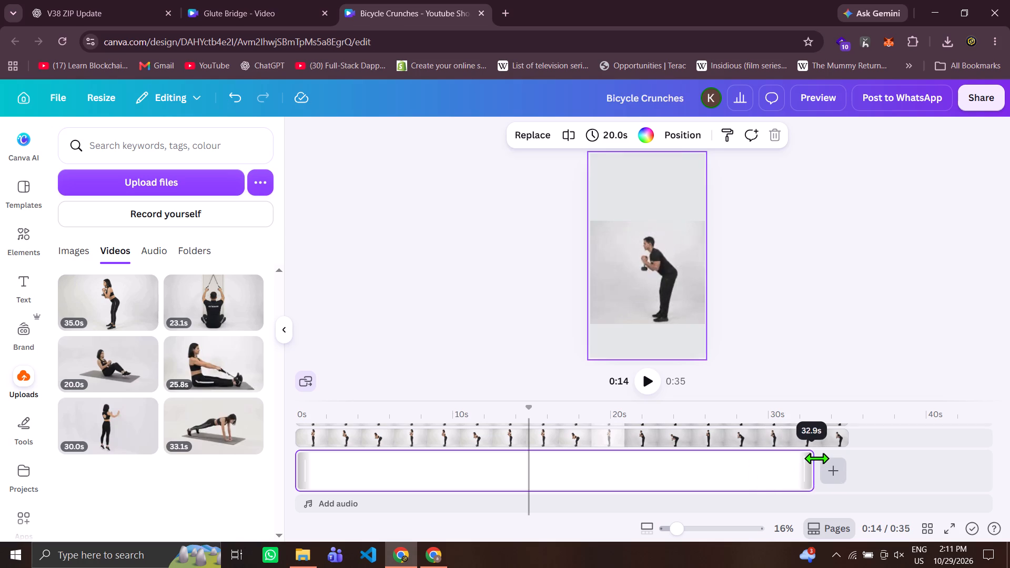
left_click_drag(816, 458, 843, 457)
Extend the title text, AiFitMate logo and banner overlays together to 35.0 s.
left_click(1009, 433)
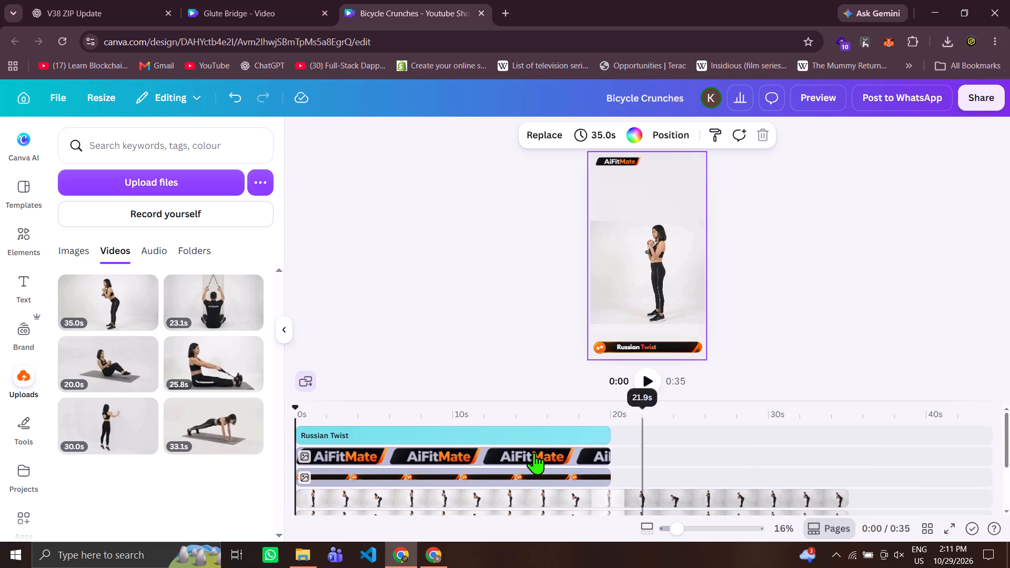
left_click(488, 436)
left_click(560, 475, "shift")
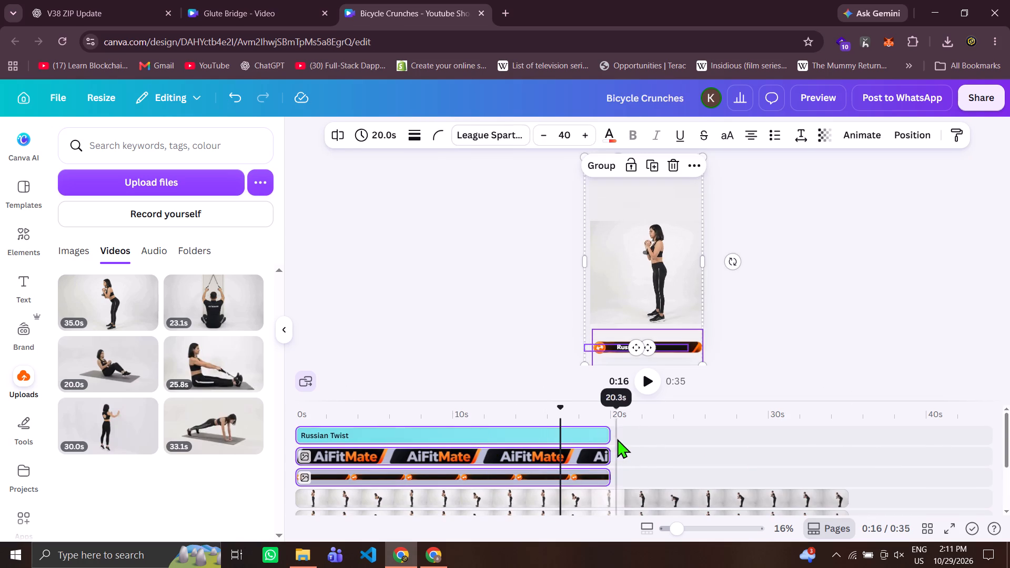
left_click_drag(605, 455, 843, 459)
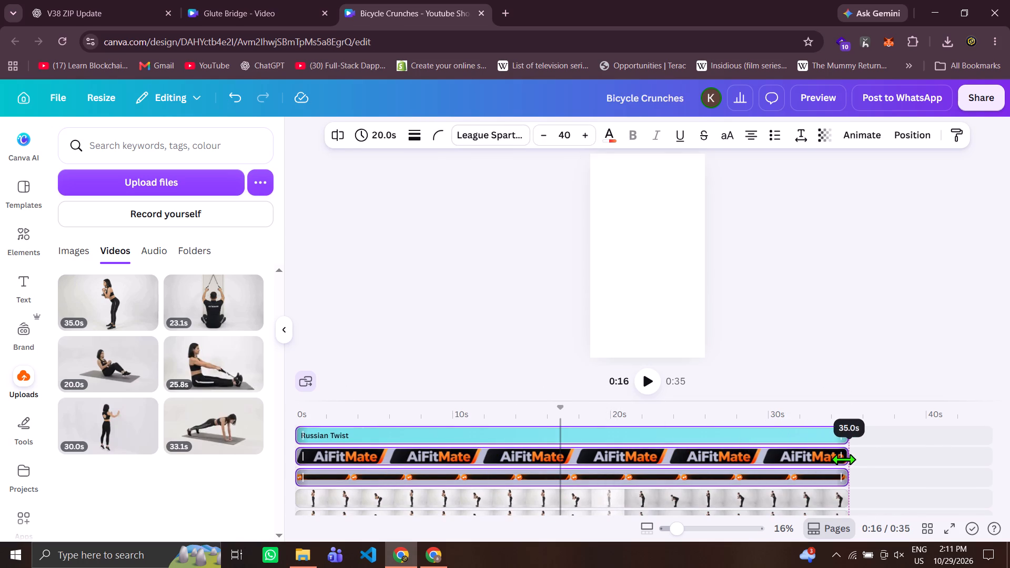
Replace the Russian Twist title text with the copied text "Dumbbell Good Morning".
left_click(812, 439)
left_click(645, 347)
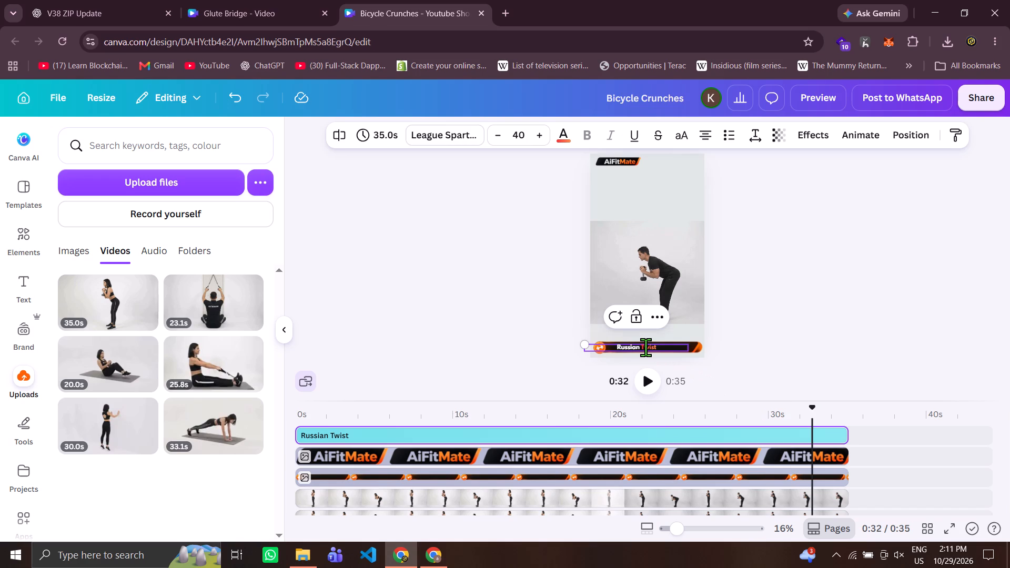
triple_click(645, 347)
key("super+v")
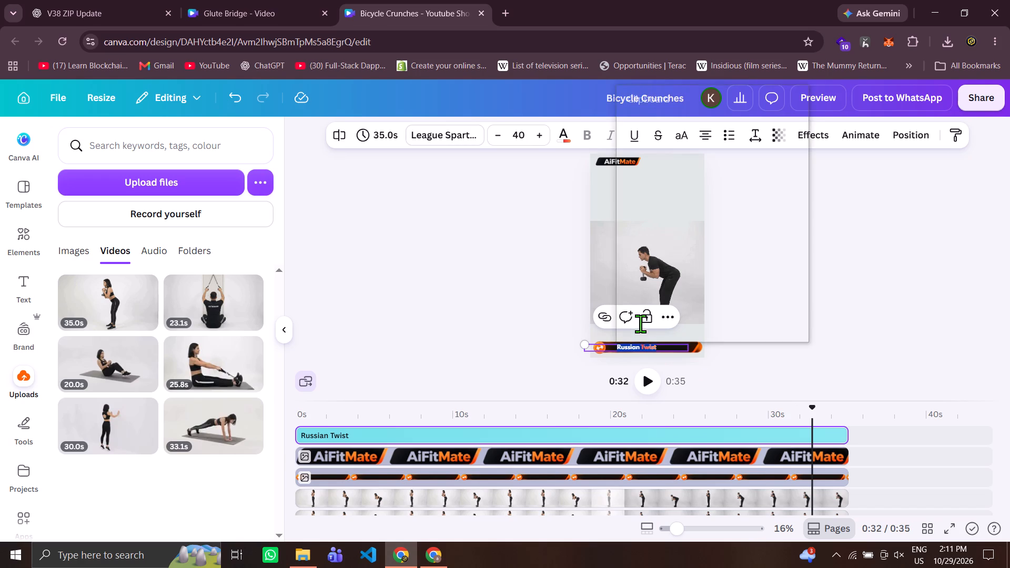
left_click(685, 184)
key("ctrl+v")
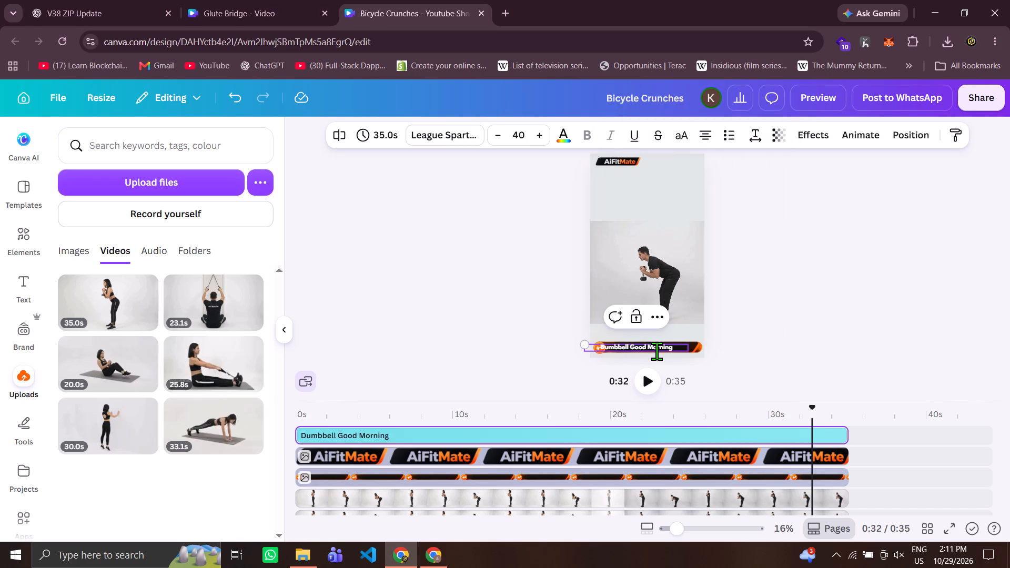
Colour the word "Morning" in the title with the default red-to-orange gradient.
double_click(656, 349)
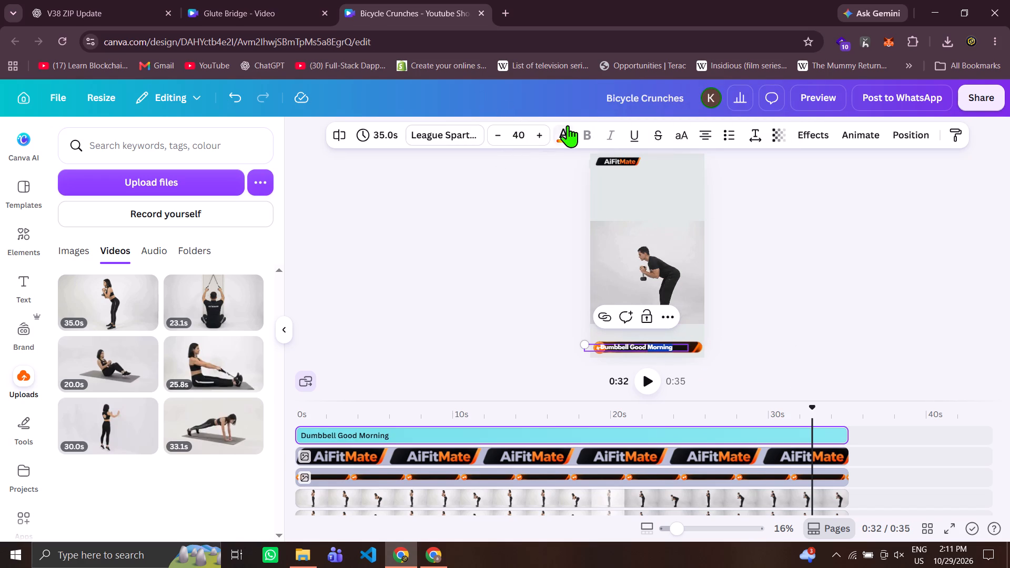
left_click(568, 127)
left_click(277, 430)
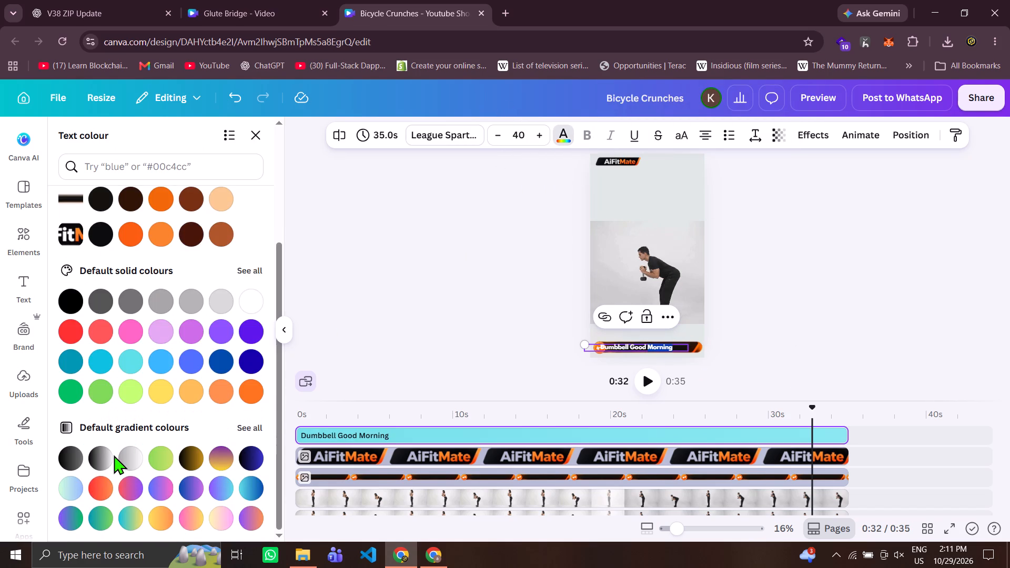
left_click(107, 489)
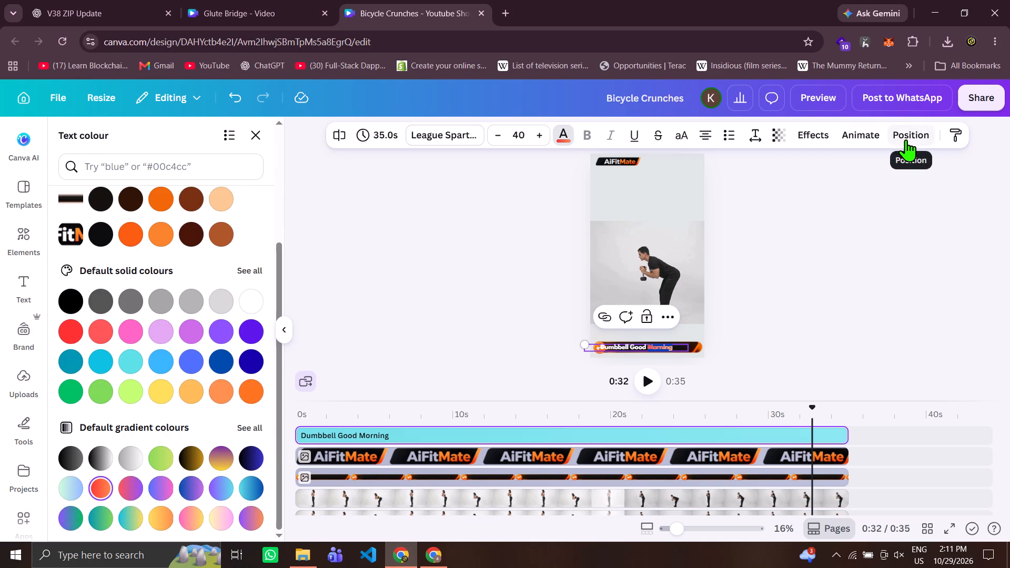
Set the title text's X position to 50 px so it sits inside the banner.
left_click(906, 139)
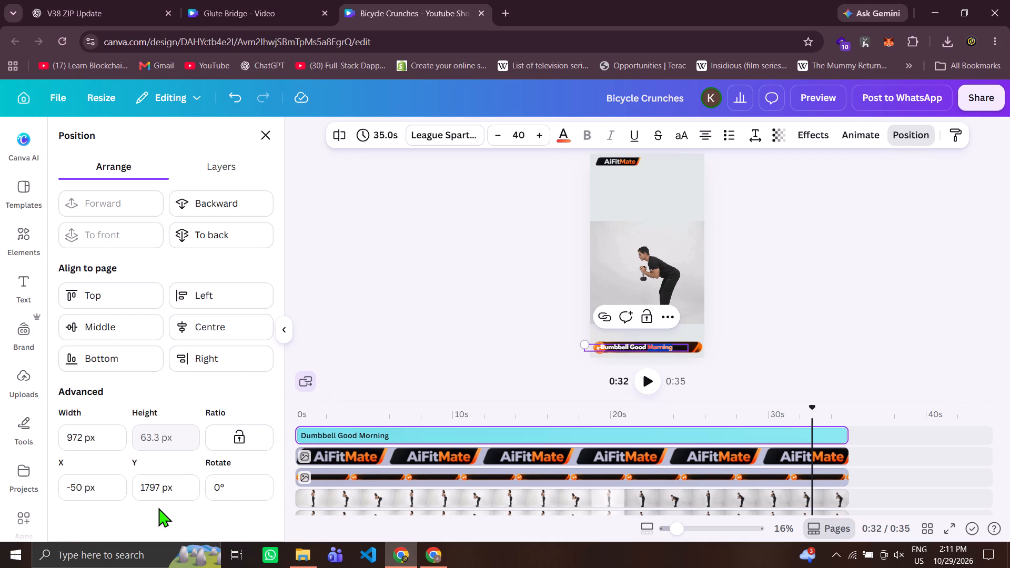
left_click_drag(95, 480, 5, 479)
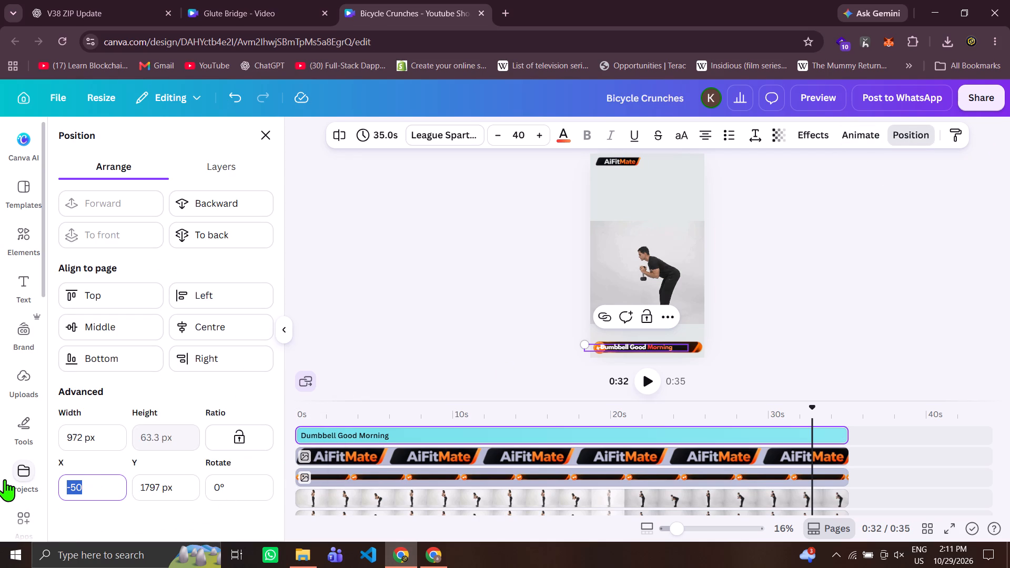
key("5")
key("0")
key("Return")
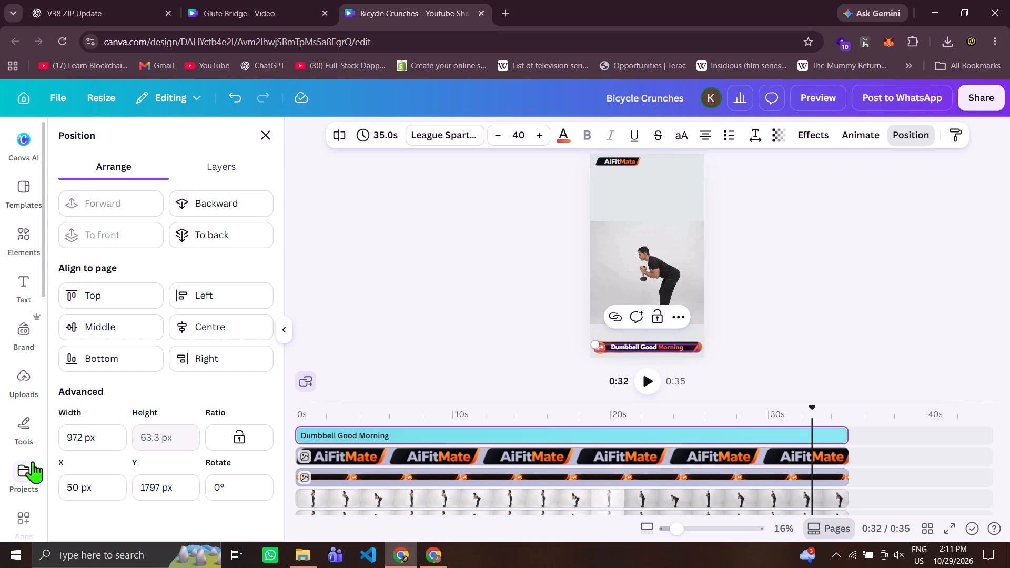
Switch to WhatsApp.
left_click(265, 559)
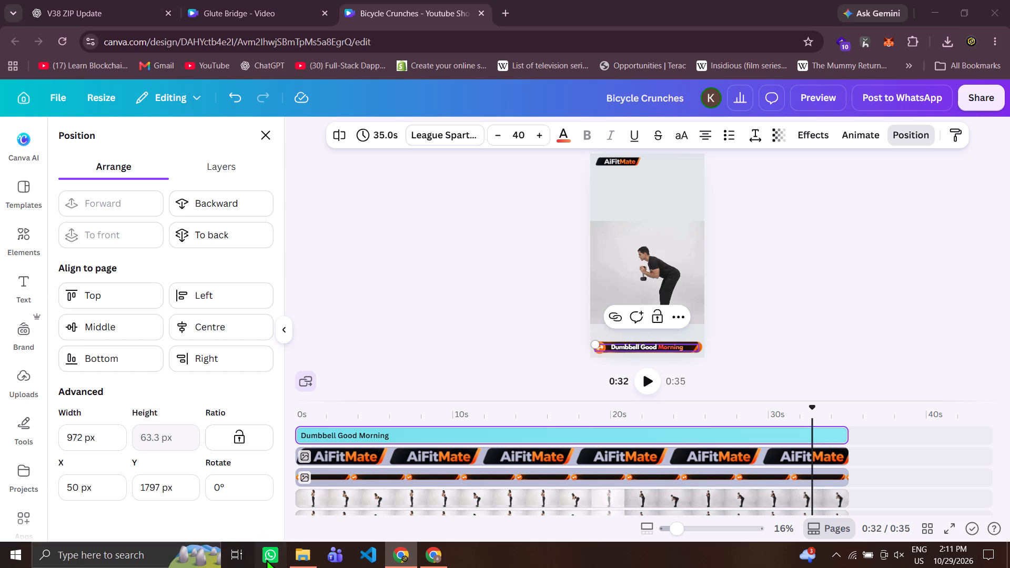
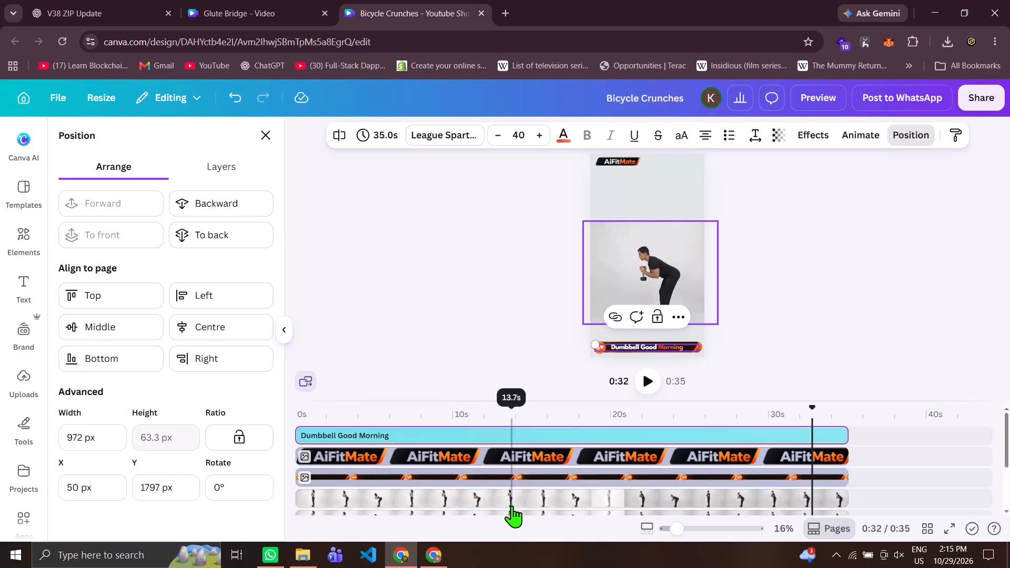
Extend the exercise clip's crop upward and downward to about 1530 px tall, filling the space between the AiFitMate logo and title banner.
left_click(509, 489)
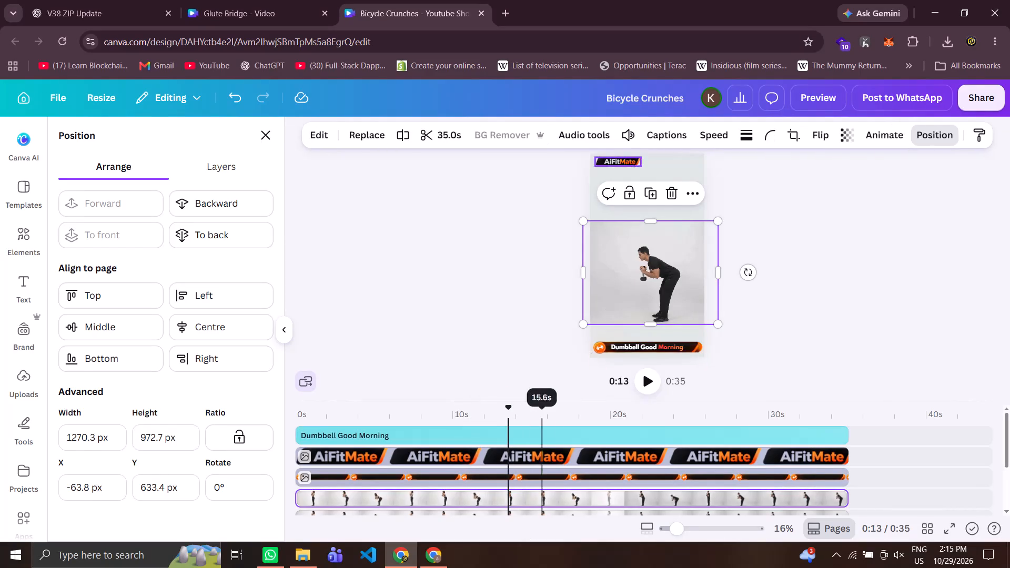
left_click_drag(650, 219, 658, 171)
left_click_drag(669, 327, 666, 349)
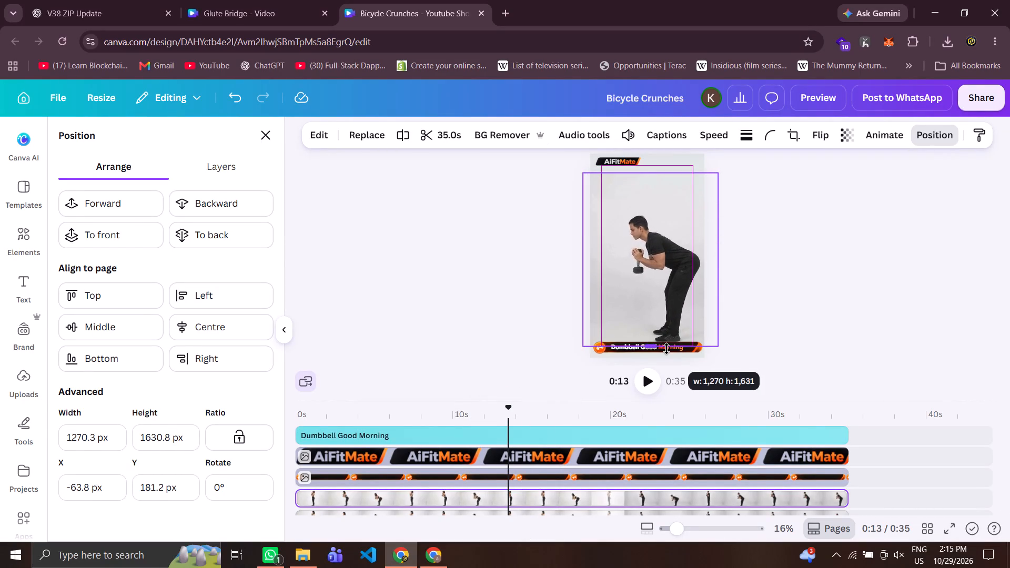
left_click_drag(666, 349, 666, 338)
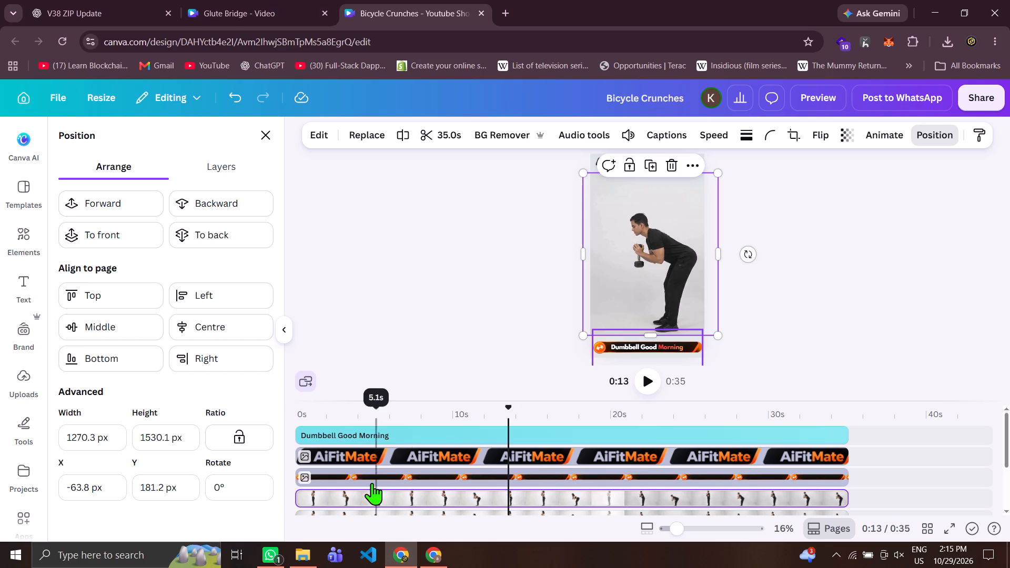
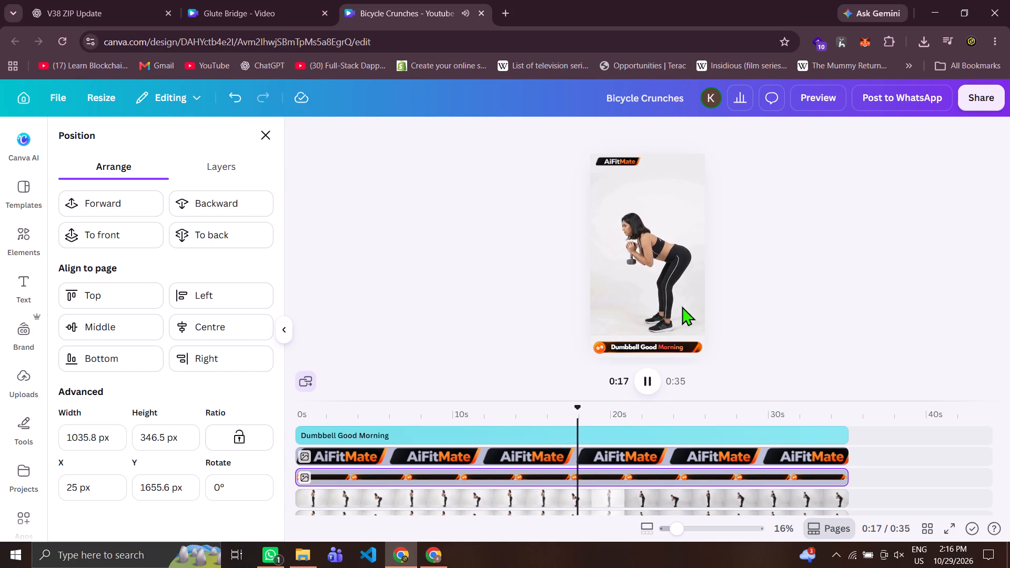
Play back the vertical video around the 18–20 second mark to check the transition between the woman's and man's exercise clips.
left_click(982, 102)
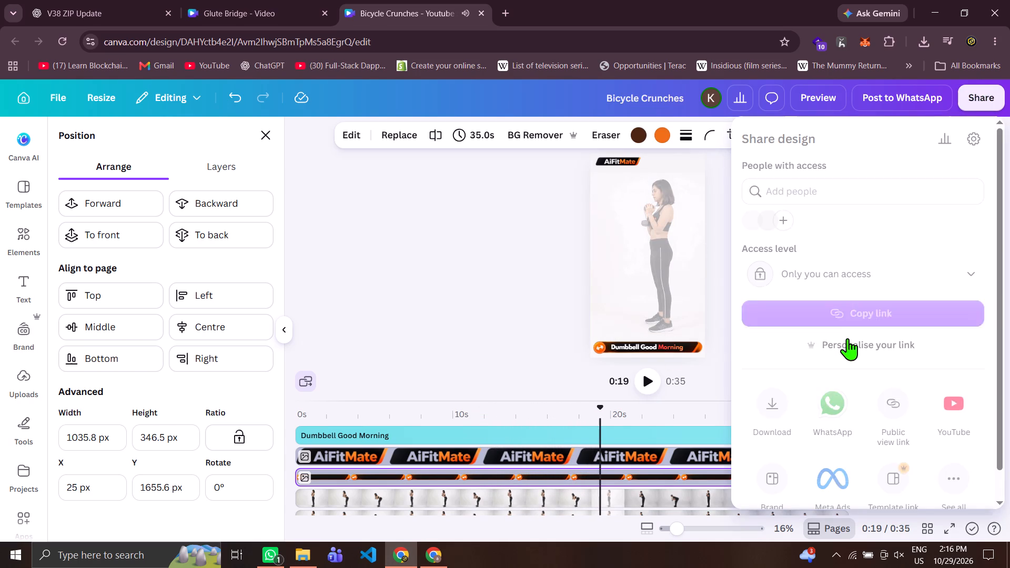
left_click(652, 377)
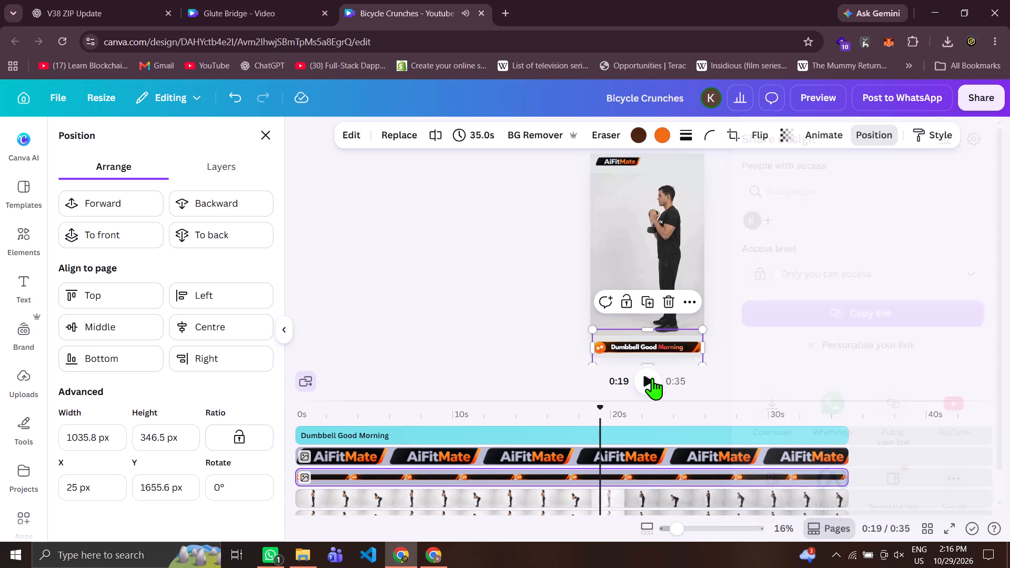
left_click(658, 382)
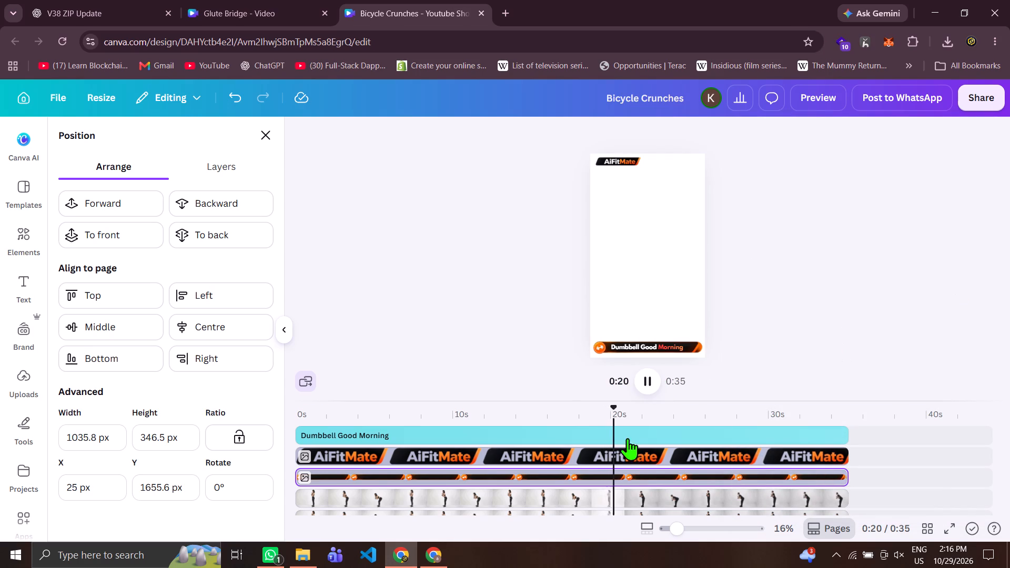
left_click(596, 505)
left_click(643, 376)
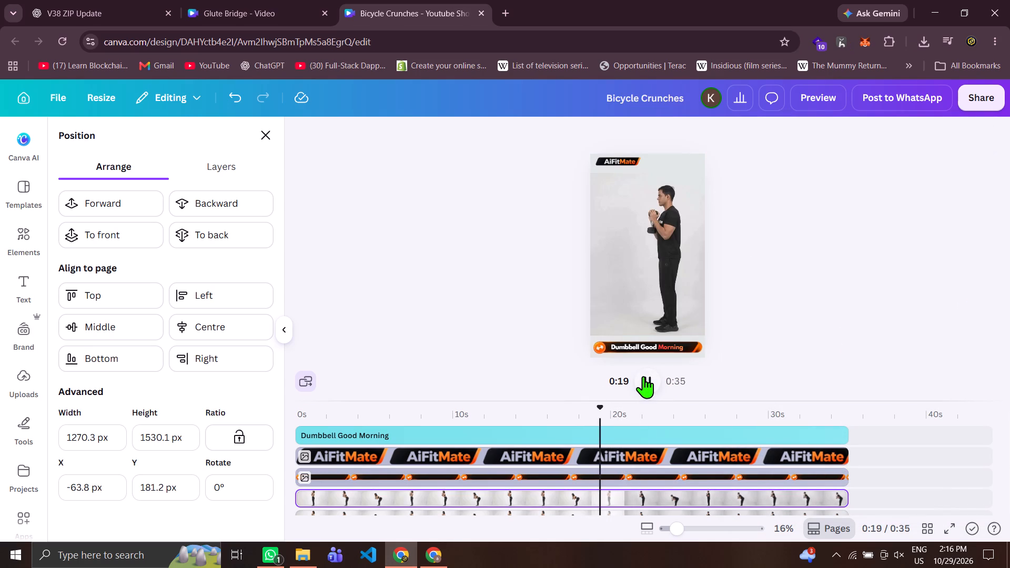
left_click(580, 503)
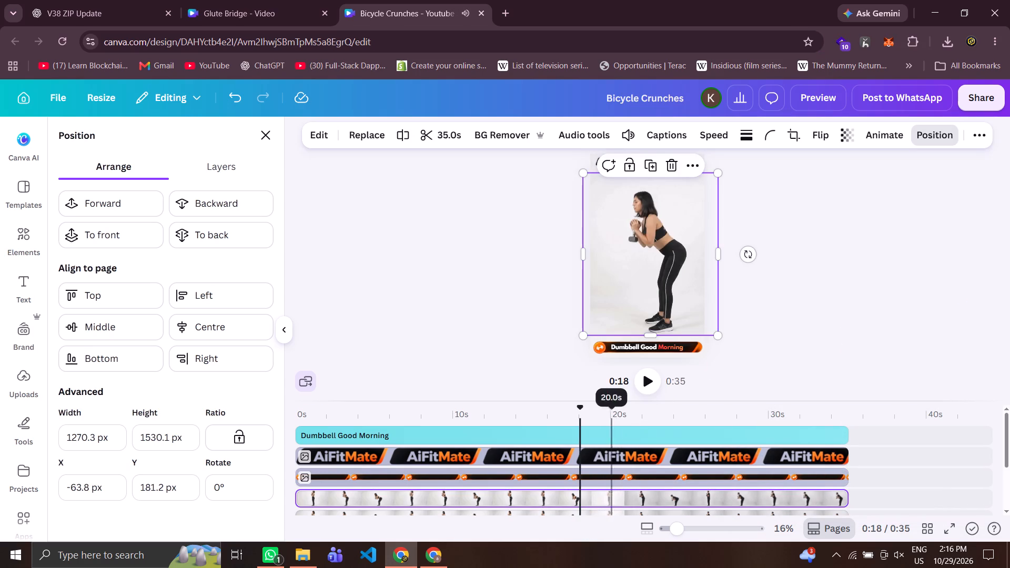
left_click(644, 377)
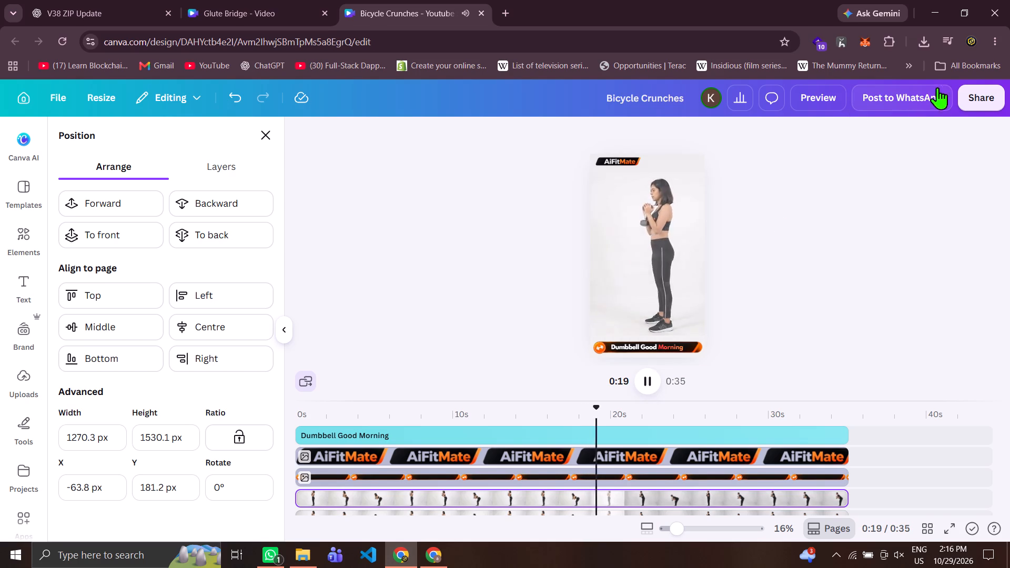
Download the vertical Dumbbell Good Morning Short as an MP4 video in 4K quality.
left_click(985, 101)
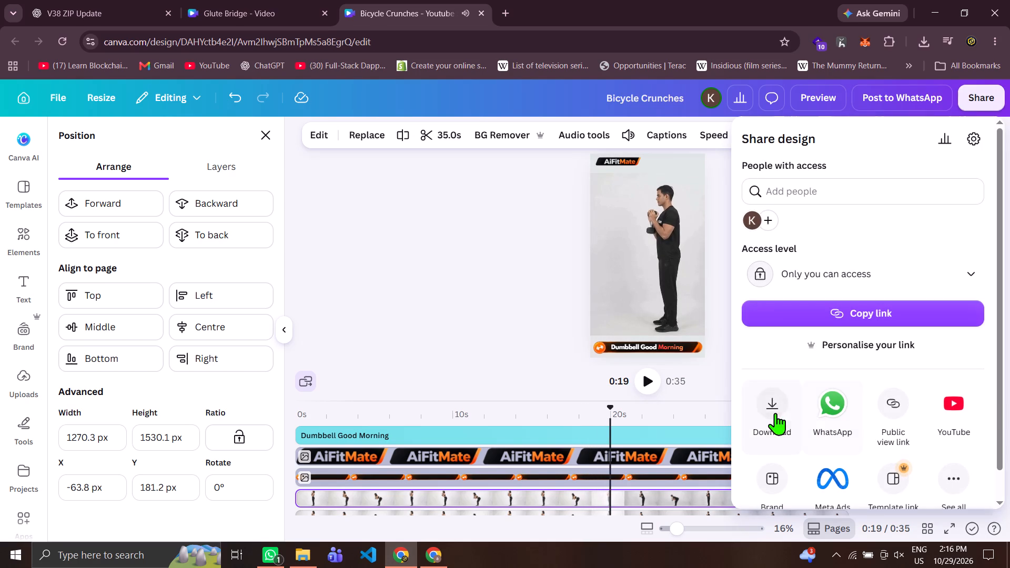
left_click(775, 413)
left_click(879, 296)
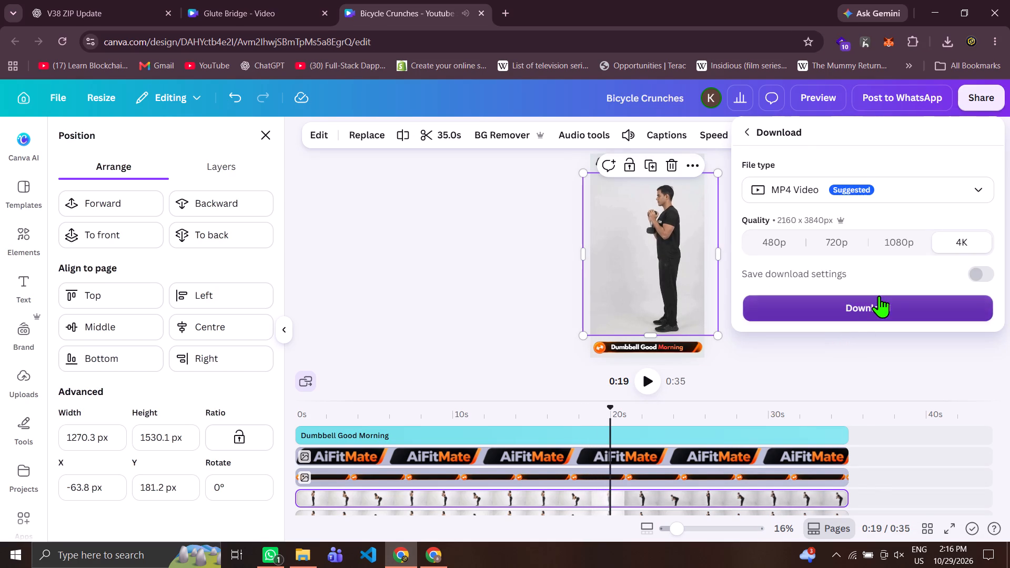
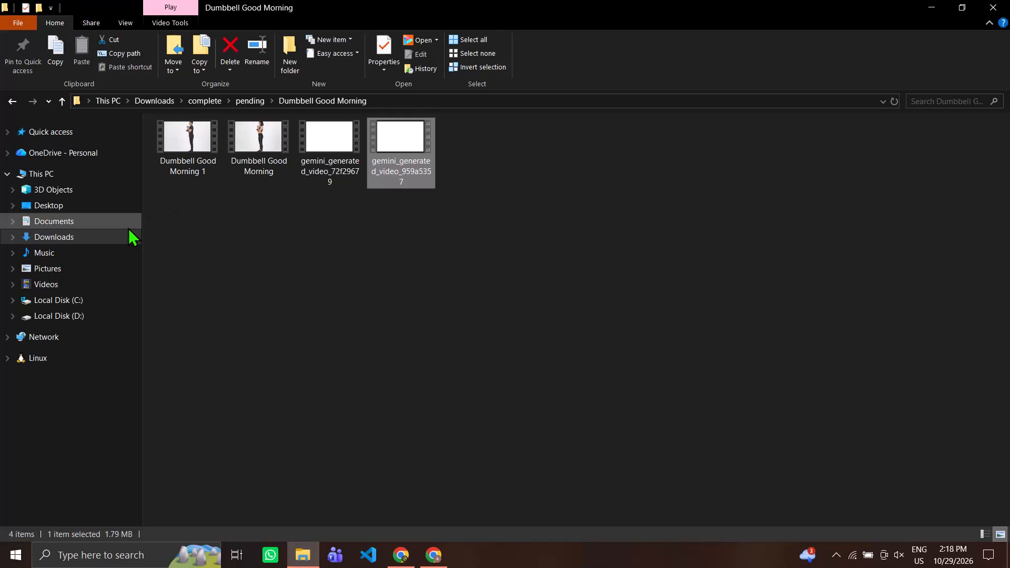
Go back to the complete folder in Downloads.
left_click(115, 235)
left_click(458, 303)
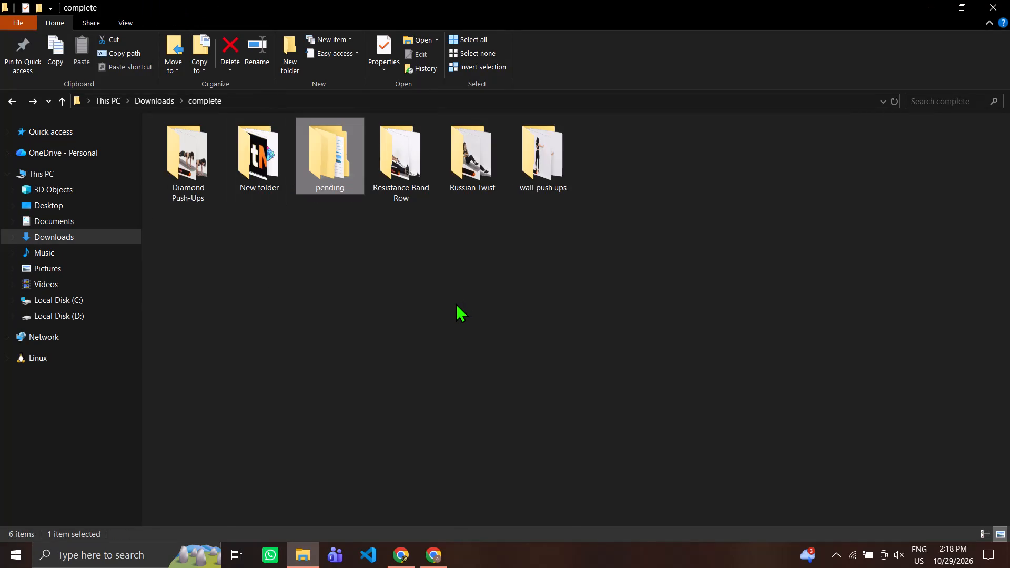
Switch to the Bicycle Crunches design in Chrome and play back the man's exercise clip from about 19 to 23 seconds.
key("alt+Tab")
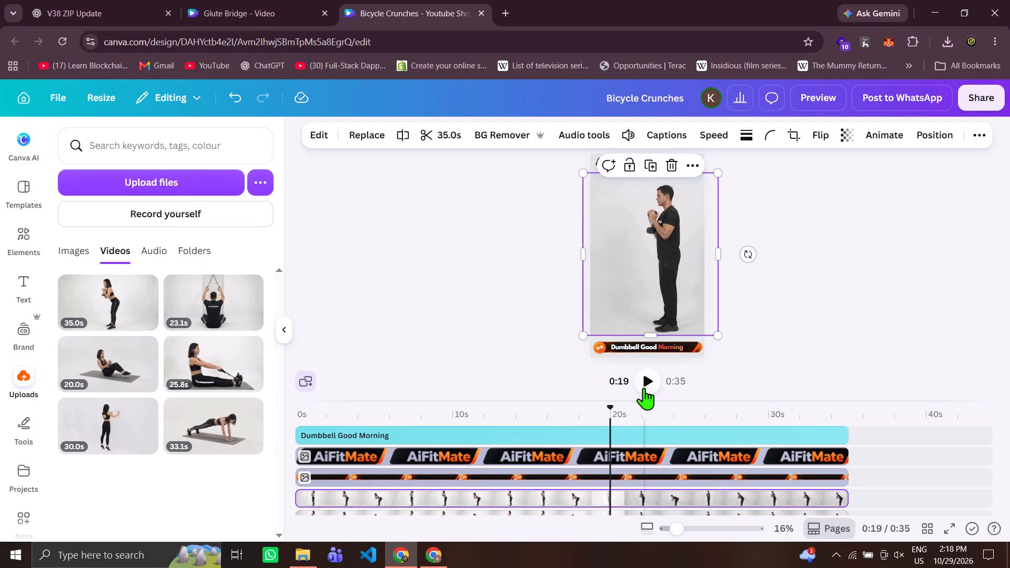
left_click(644, 388)
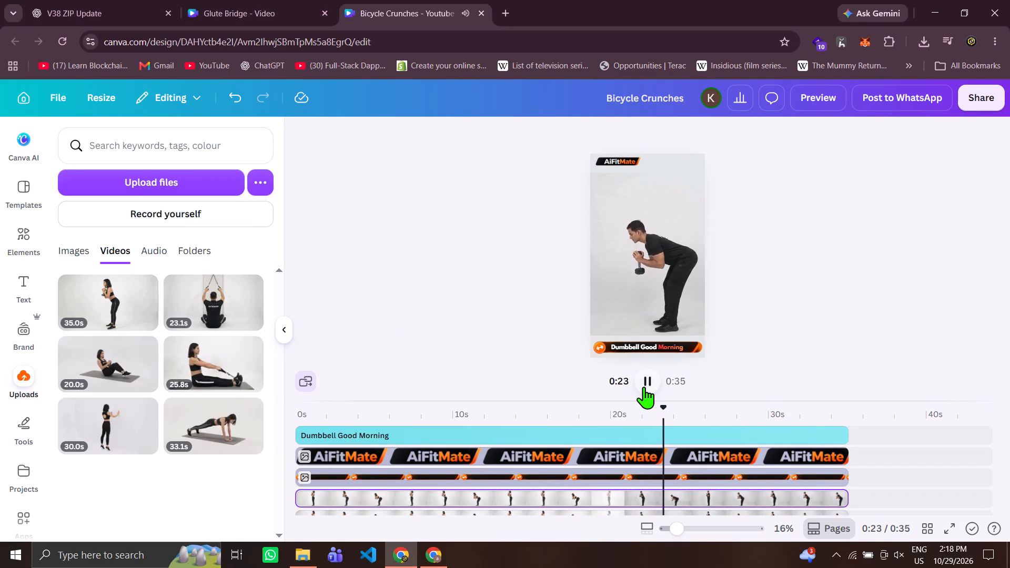
left_click(644, 387)
left_click(655, 252)
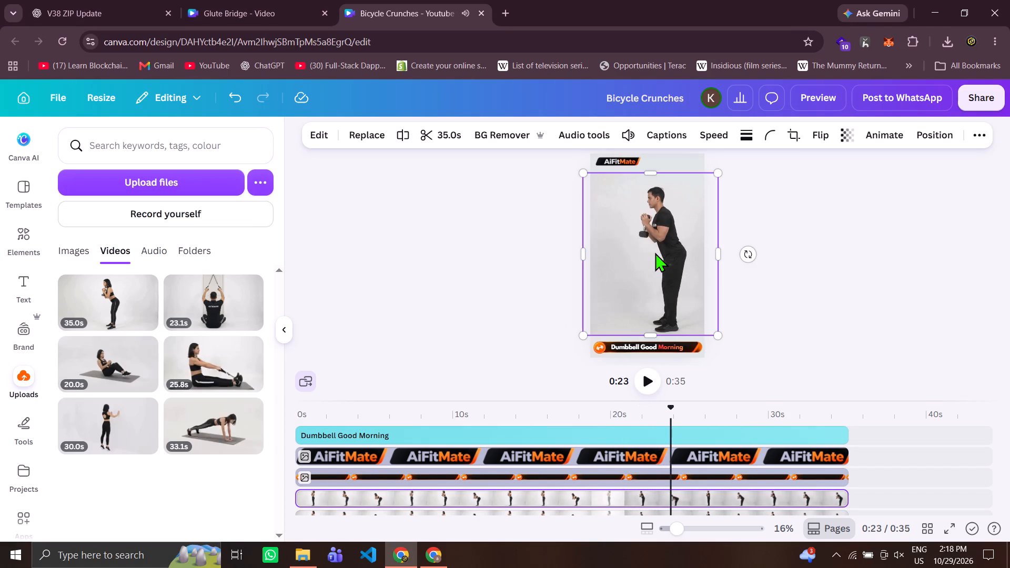
Examine the man's exercise clip frame by frame around the 22–23 second mark of the vertical video.
left_click(665, 468)
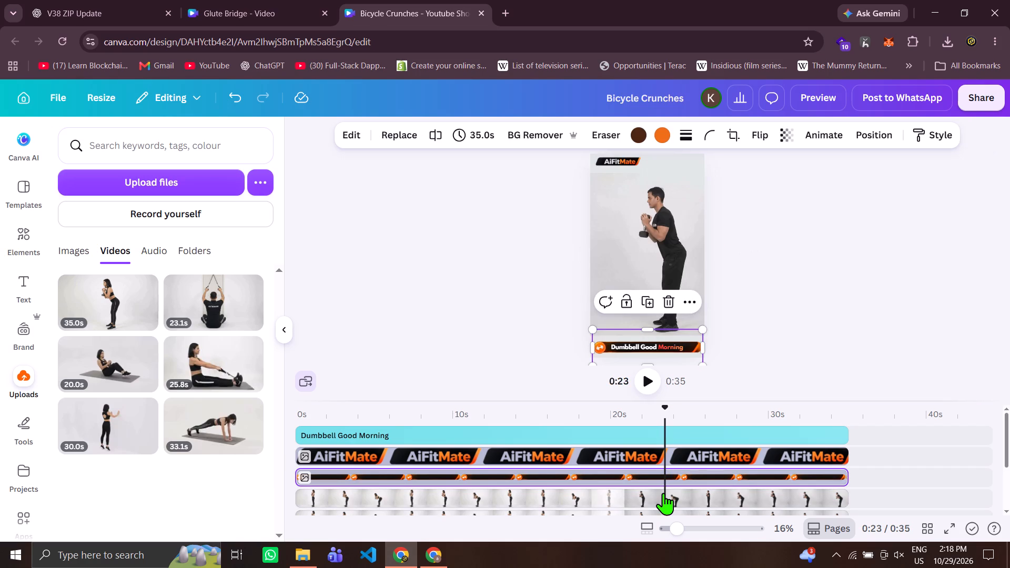
left_click(663, 494)
key("Right")
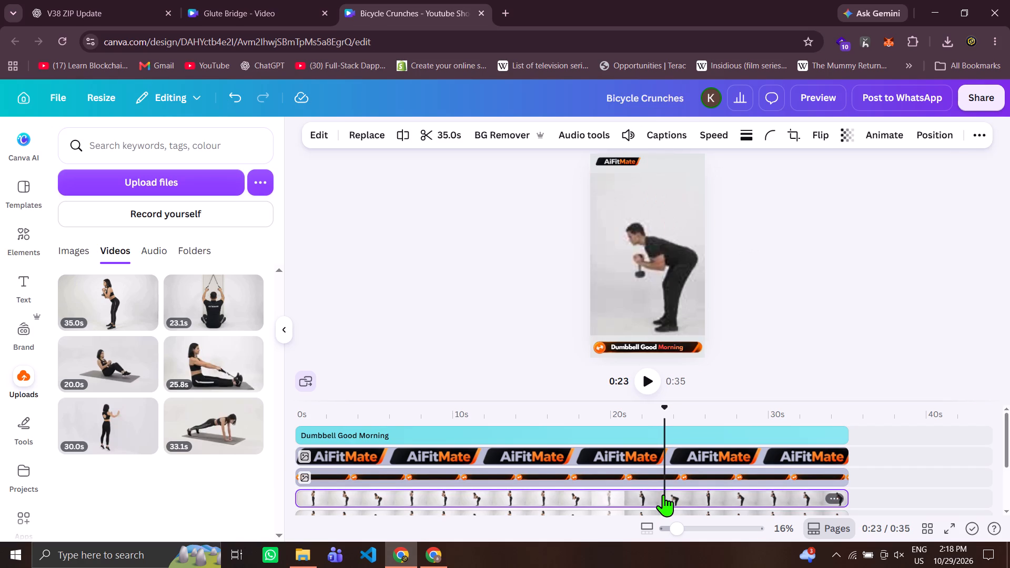
key("Right")
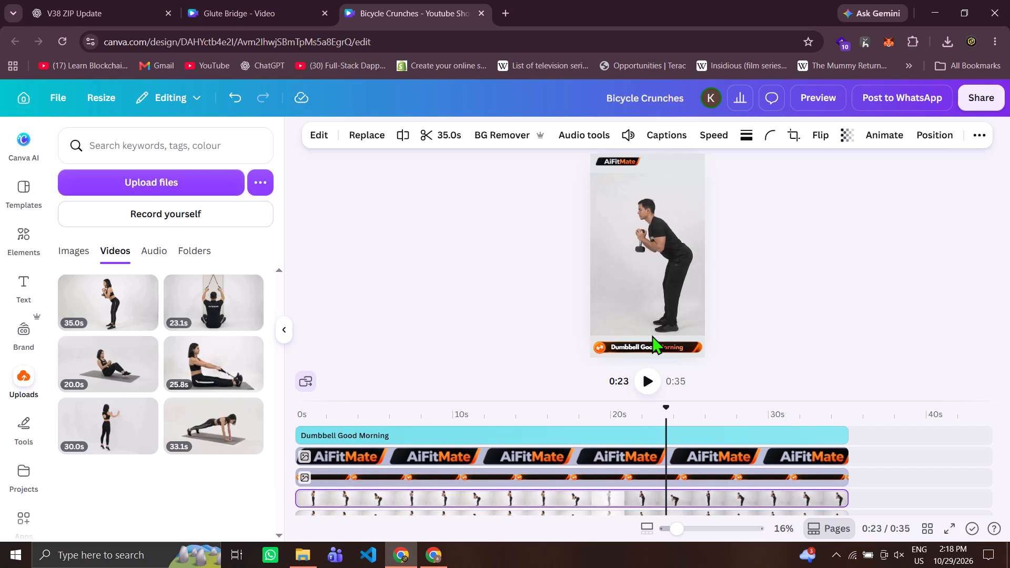
key("Left")
key("Left")
key("Left")
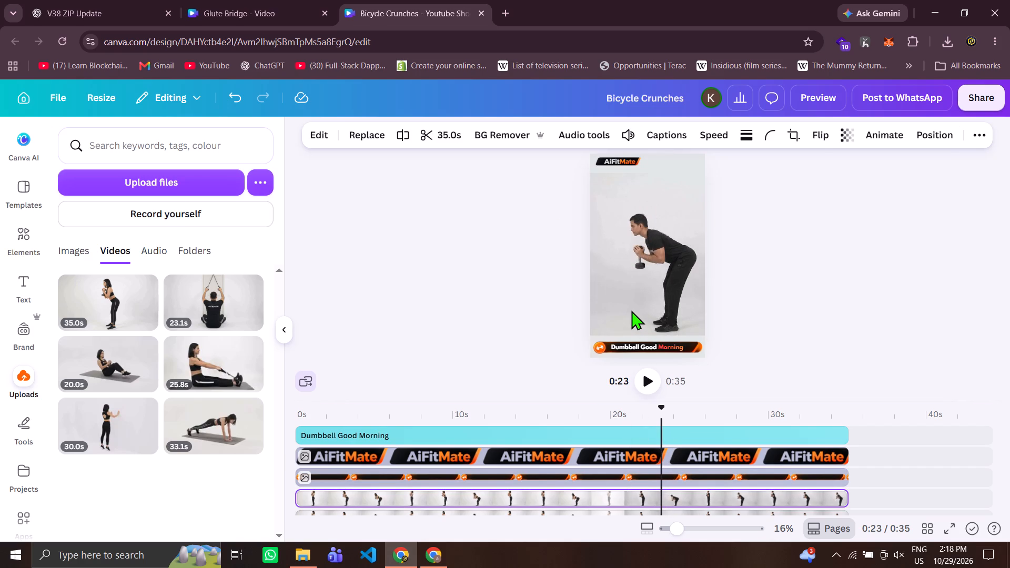
key("Left")
key("Left")
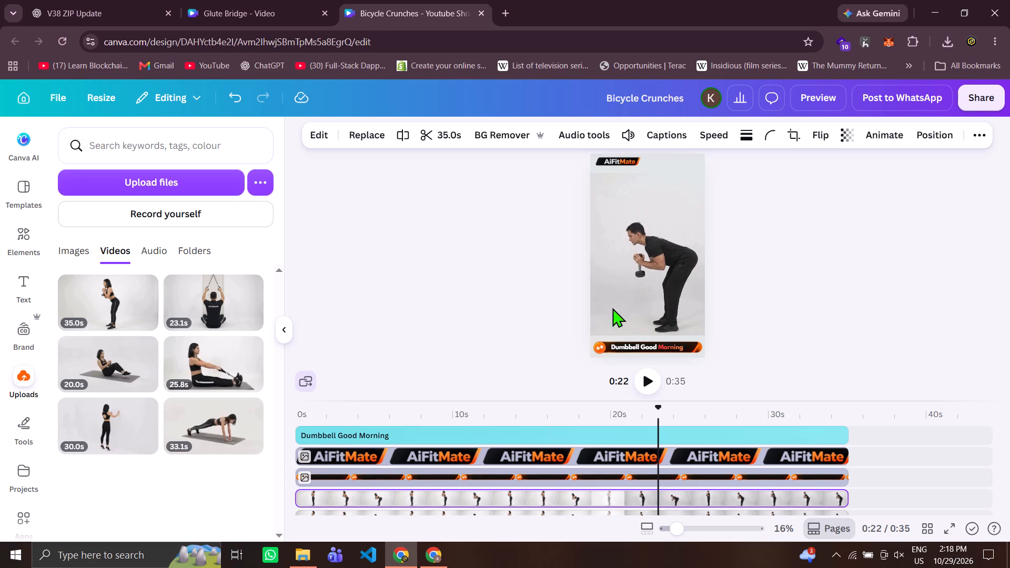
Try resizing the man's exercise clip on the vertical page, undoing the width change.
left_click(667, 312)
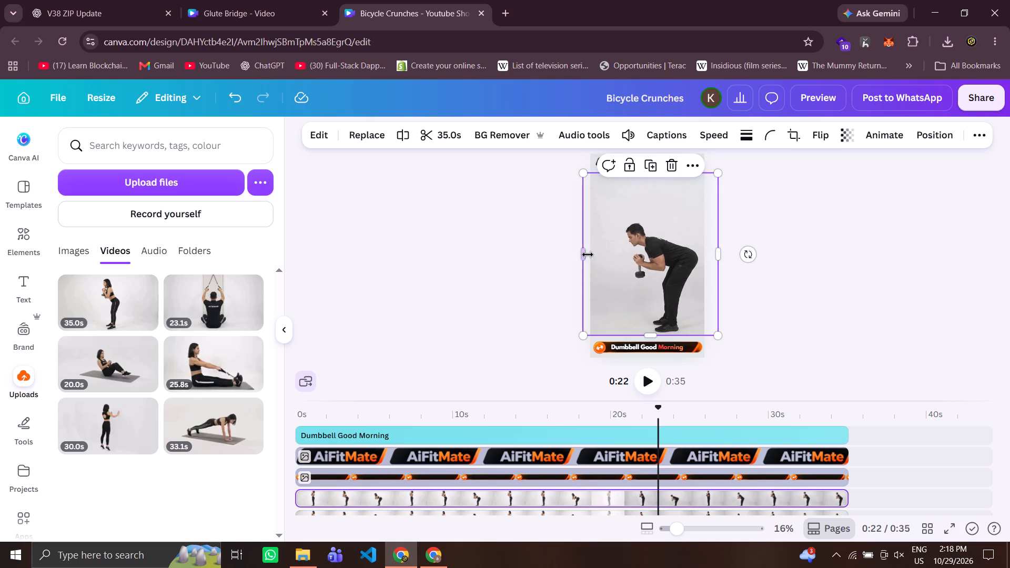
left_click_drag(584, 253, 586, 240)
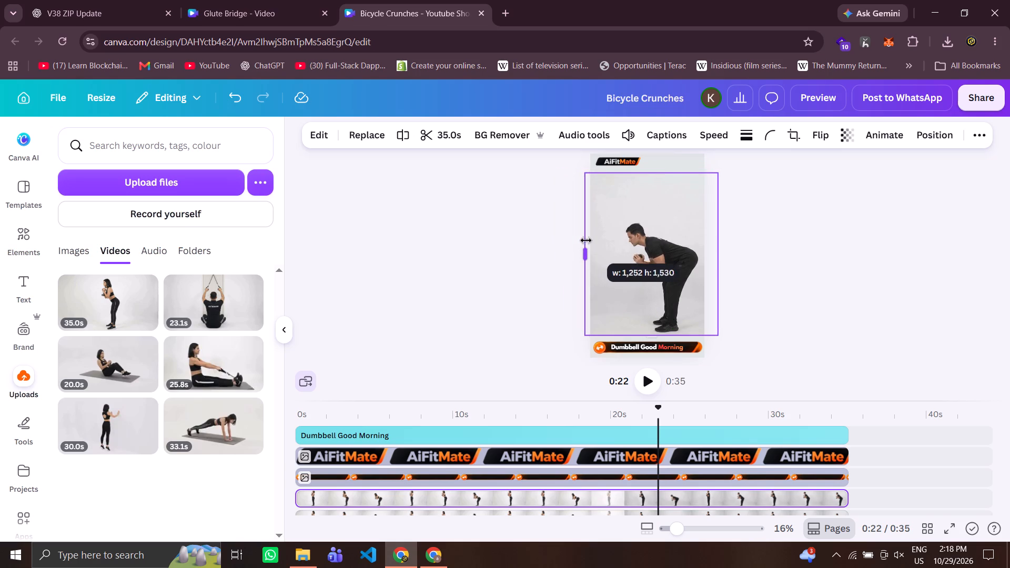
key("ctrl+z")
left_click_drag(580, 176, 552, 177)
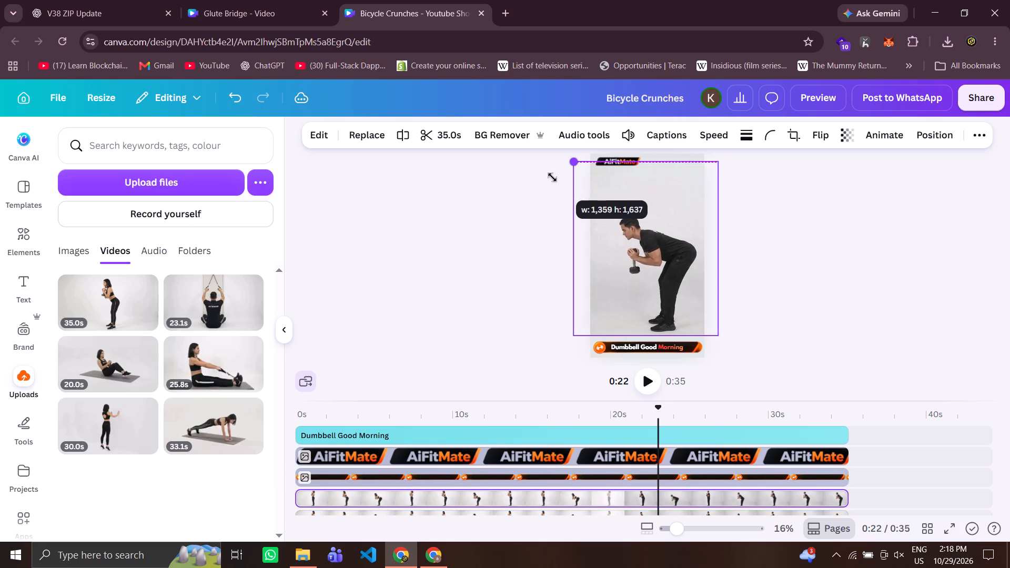
Enlarge the man's exercise clip slightly from its upper-left corner, adjust its horizontal placement on the vertical page, and play back from 0:22.
left_click_drag(552, 177, 547, 177)
left_click_drag(673, 269, 670, 270)
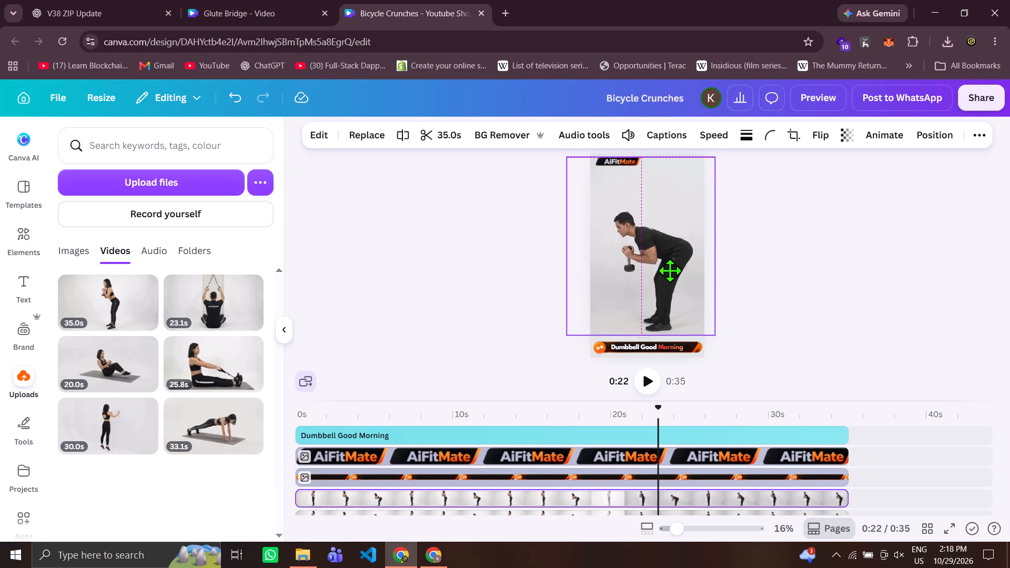
left_click_drag(670, 270, 666, 270)
left_click_drag(666, 270, 672, 270)
left_click(653, 381)
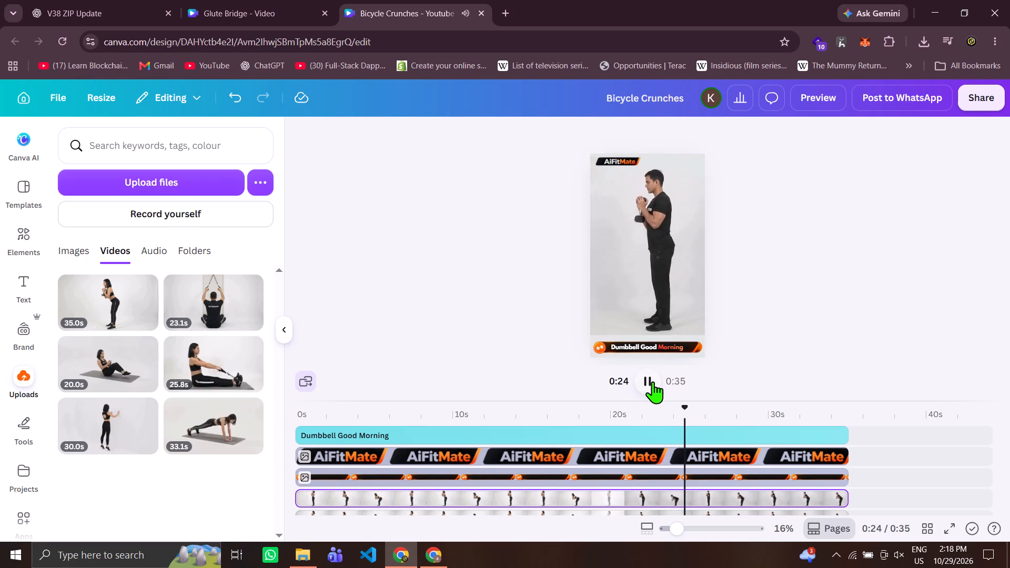
left_click(653, 381)
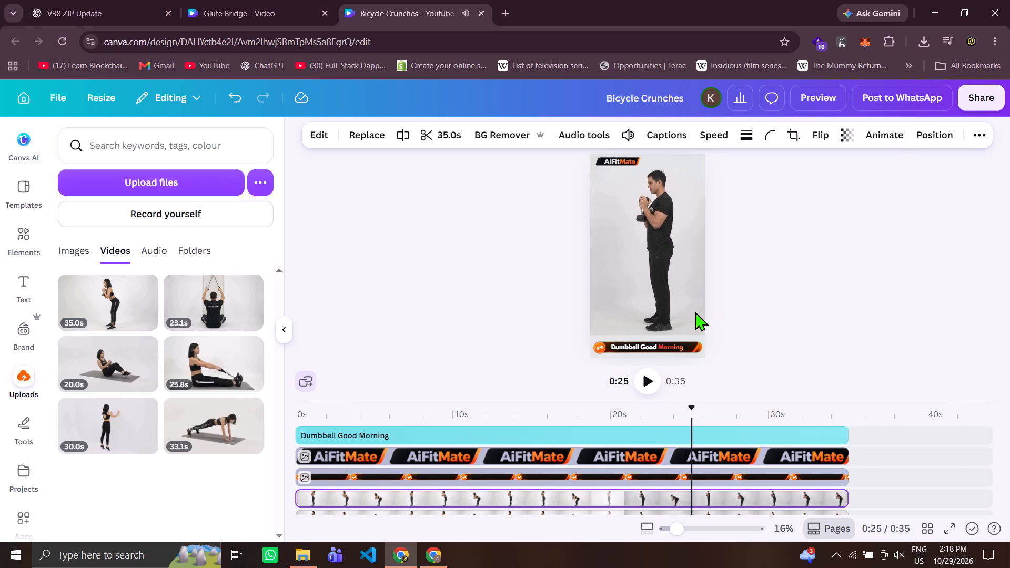
Shift the man's exercise clip slightly down so its bottom edge meets the Dumbbell Good Morning banner.
left_click(695, 311)
left_click(681, 266)
left_click_drag(681, 266, 681, 267)
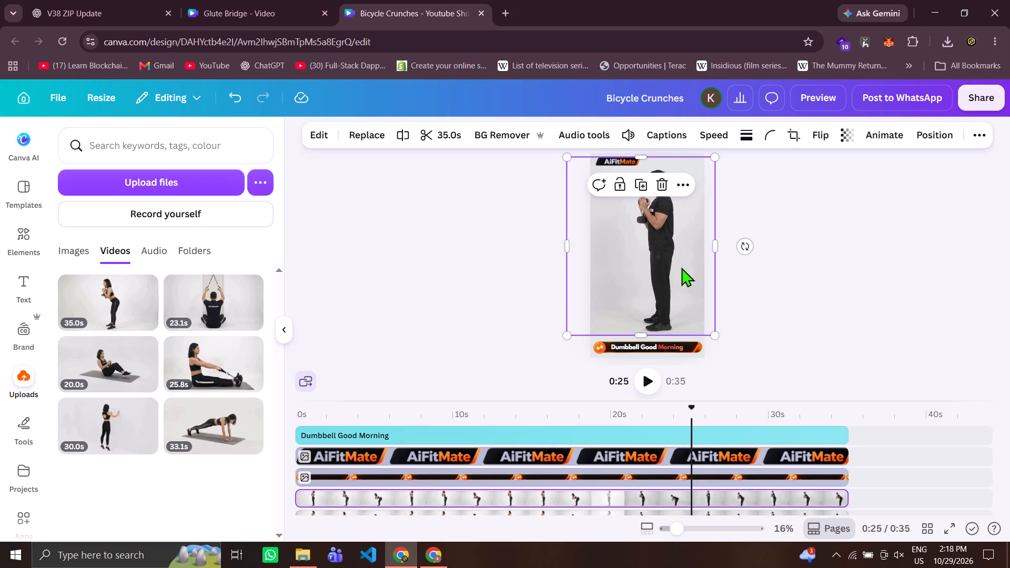
left_click_drag(681, 267, 681, 271)
Download the adjusted vertical Dumbbell Good Morning Short as an MP4 video in 4K quality.
left_click(1001, 92)
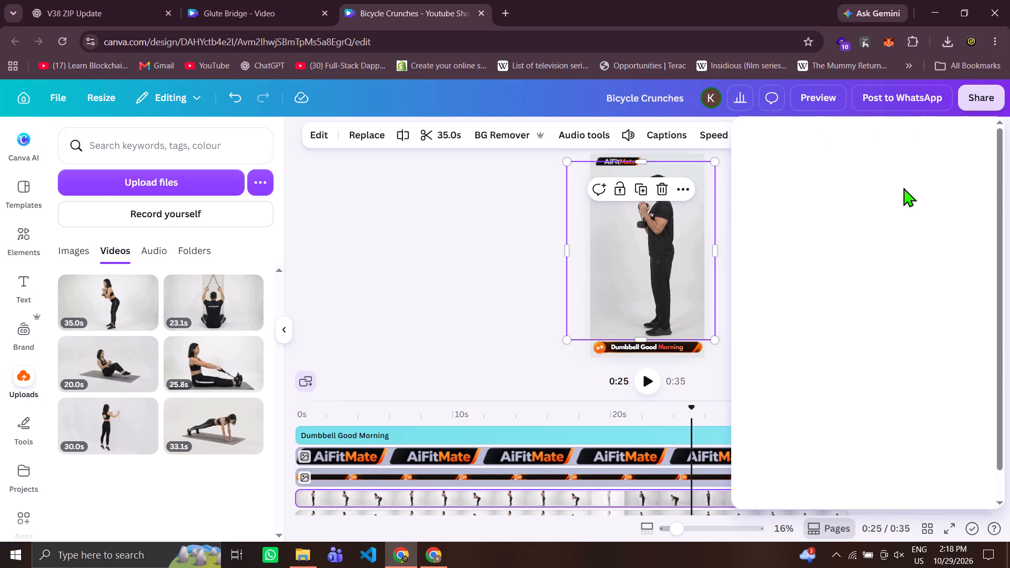
left_click(770, 394)
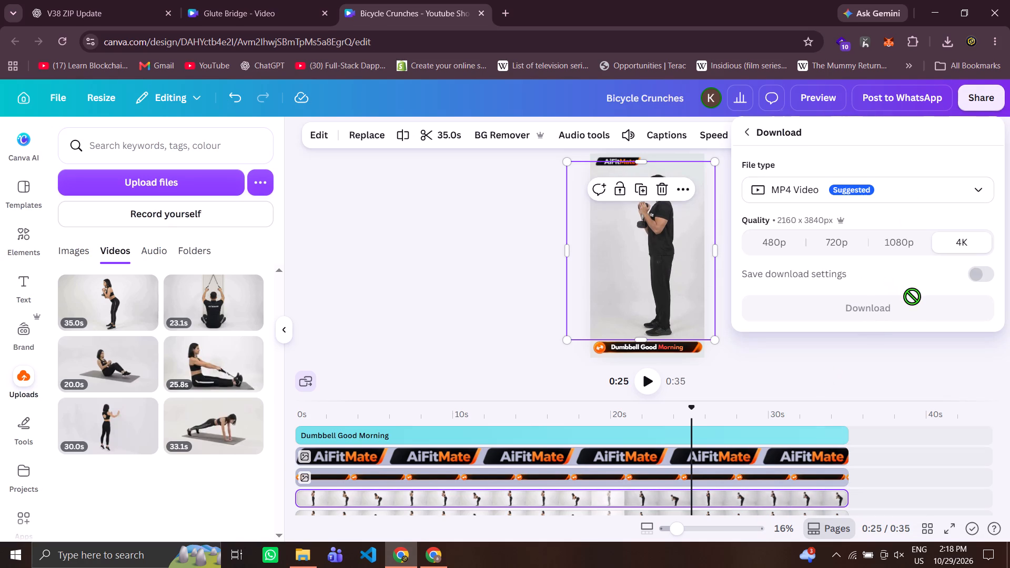
left_click(913, 302)
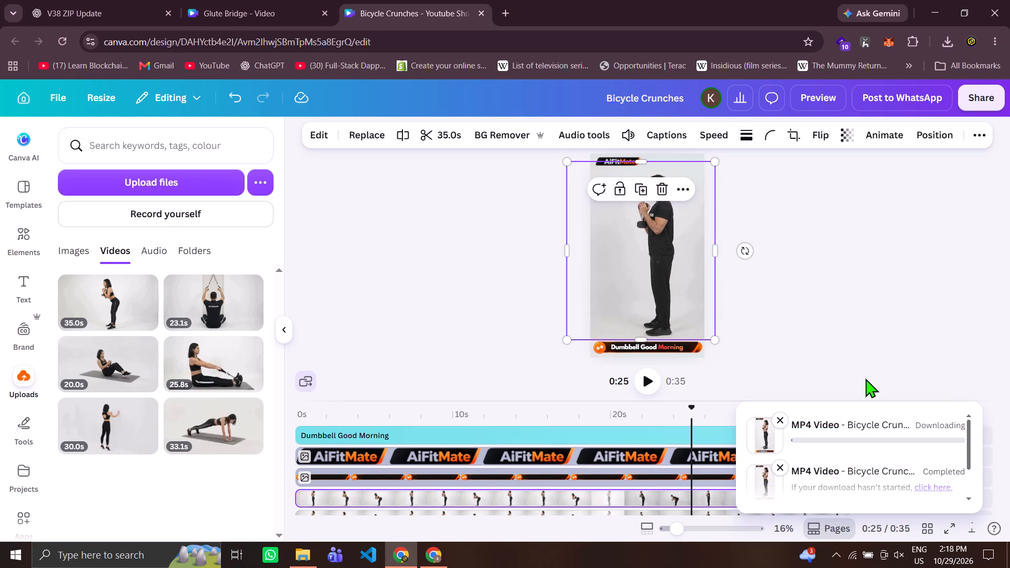
Switch to File Explorer and delete the earlier vertical export, Bicycle Crunches (1), from the Downloads folder.
key("super+2")
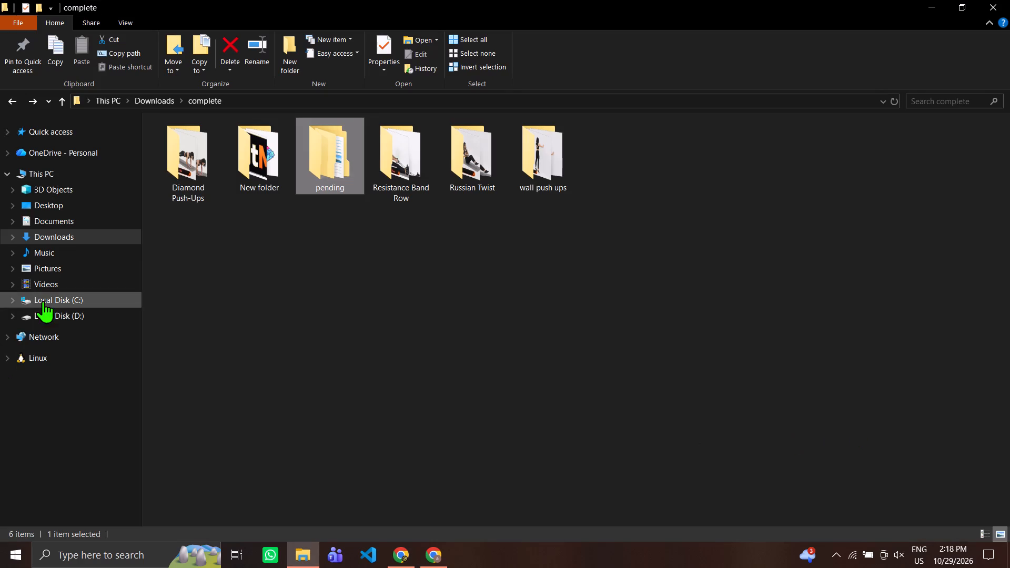
left_click(68, 234)
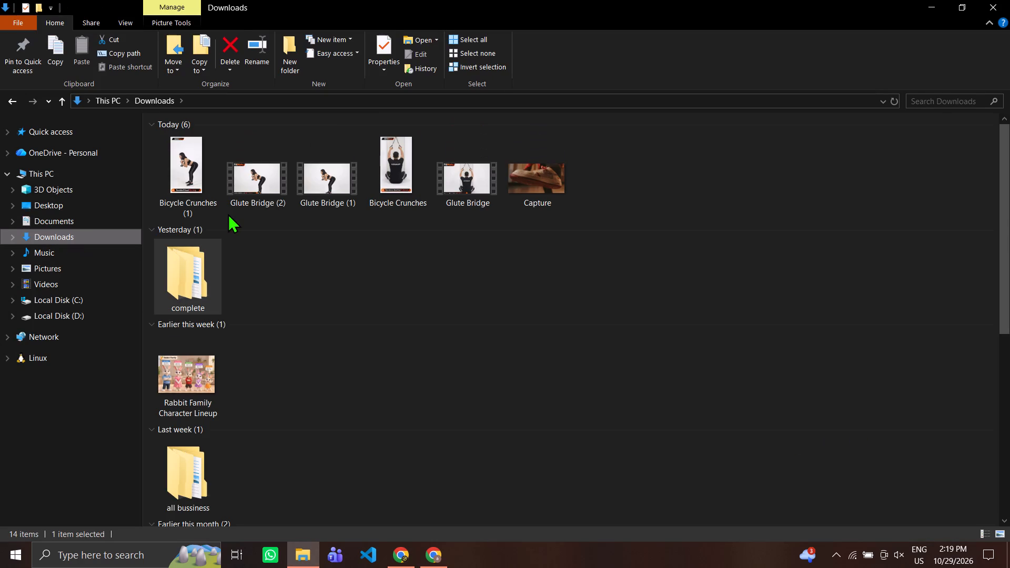
left_click(197, 192)
key("Delete")
key("Return")
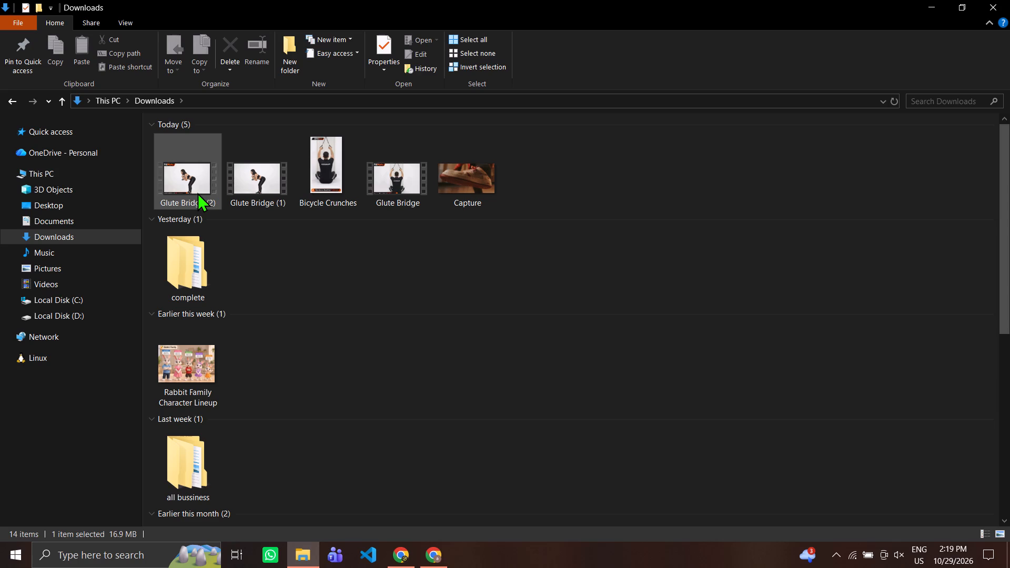
Check the Canva designs and the refreshed Downloads folder for the finished vertical Short download.
key("alt+Tab")
key("alt+Tab")
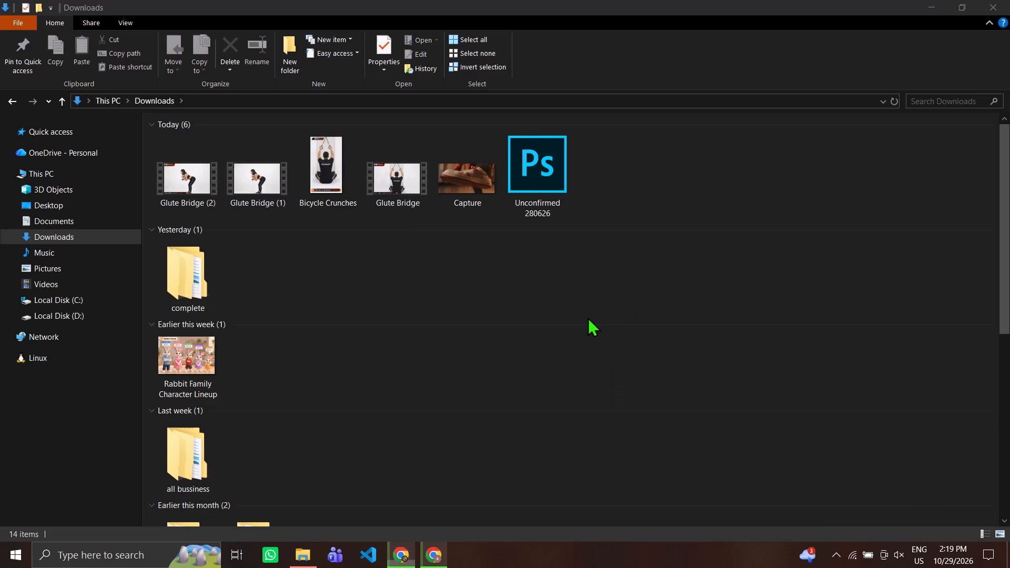
key("alt+Tab")
left_click(265, 0)
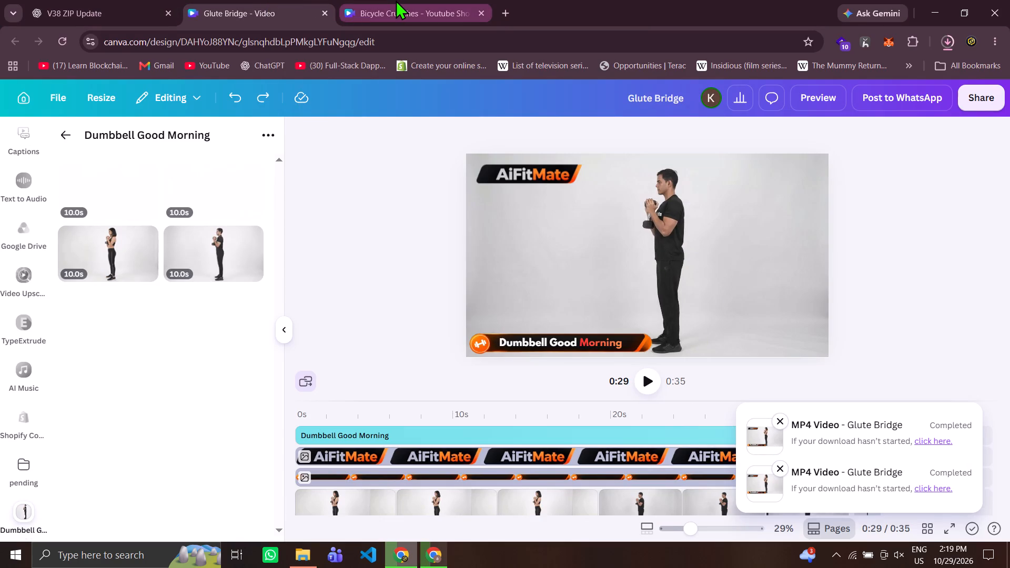
left_click(396, 0)
key("alt+Tab")
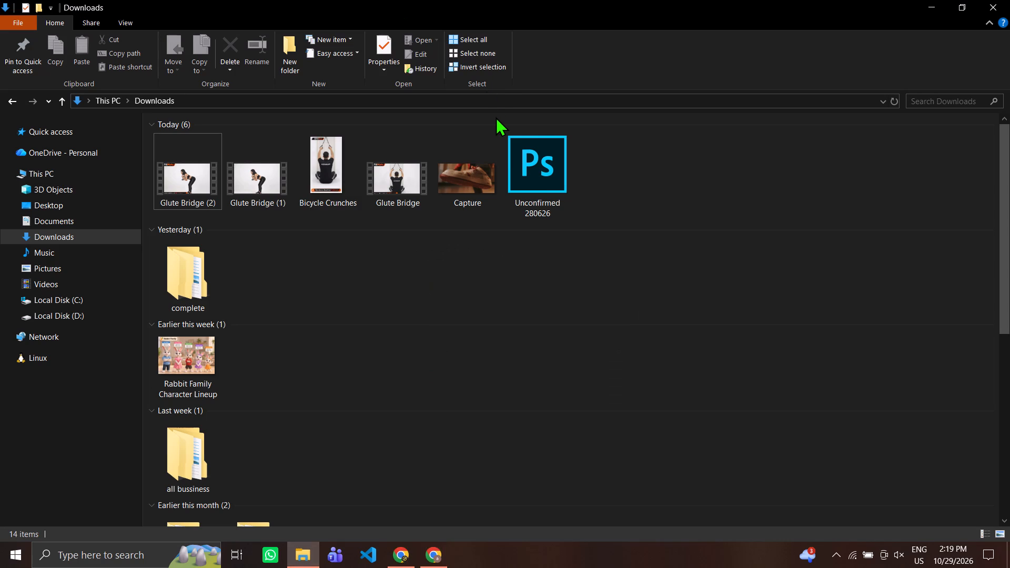
right_click(382, 291)
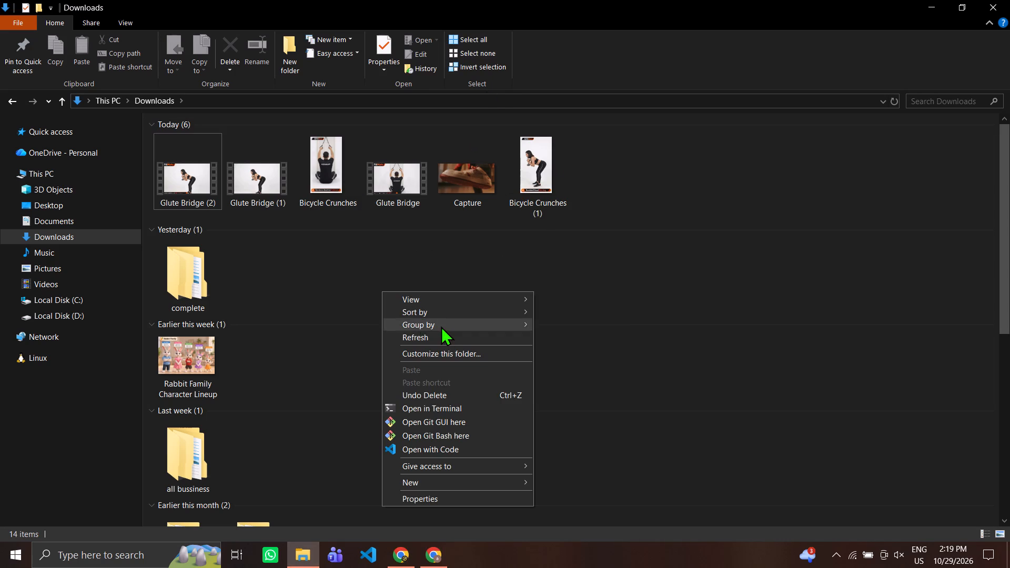
left_click(448, 334)
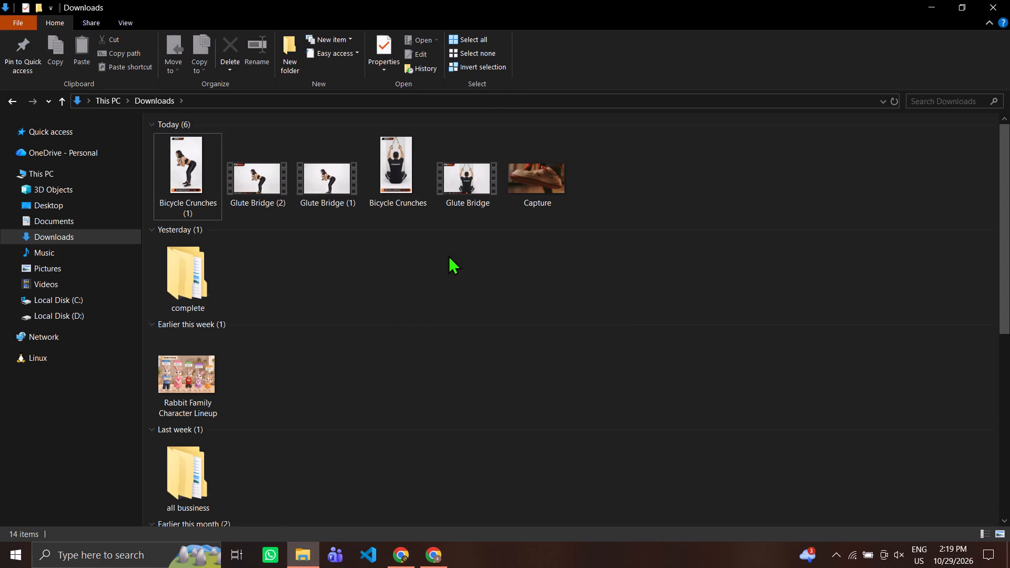
key("alt+Tab")
key("alt+Tab")
Rename the downloaded landscape video Glute Bridge (2) as Dumbbell Good Morning.
left_click(339, 180)
left_click(252, 177)
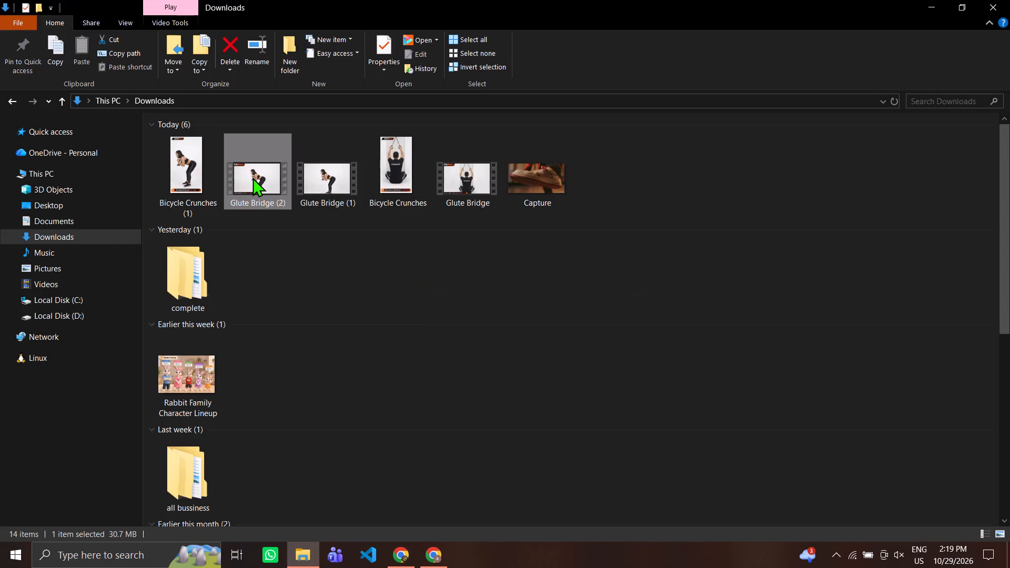
key("F2")
key("super+v")
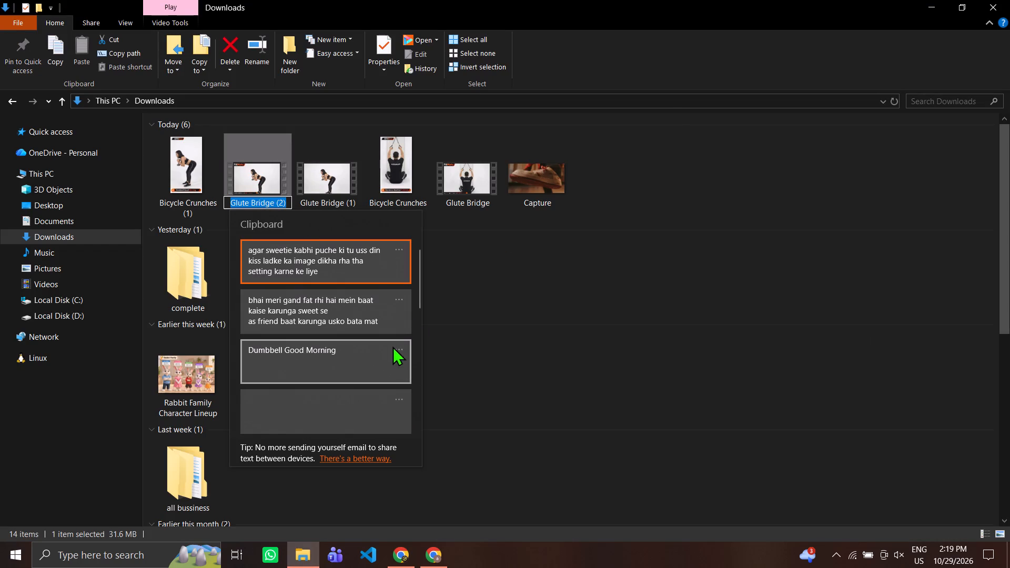
left_click(359, 349)
key("ctrl+v")
Rename the vertical video Bicycle Crunches (1) as Dumbbell Good Morning (2).
left_click(198, 175)
key("F2")
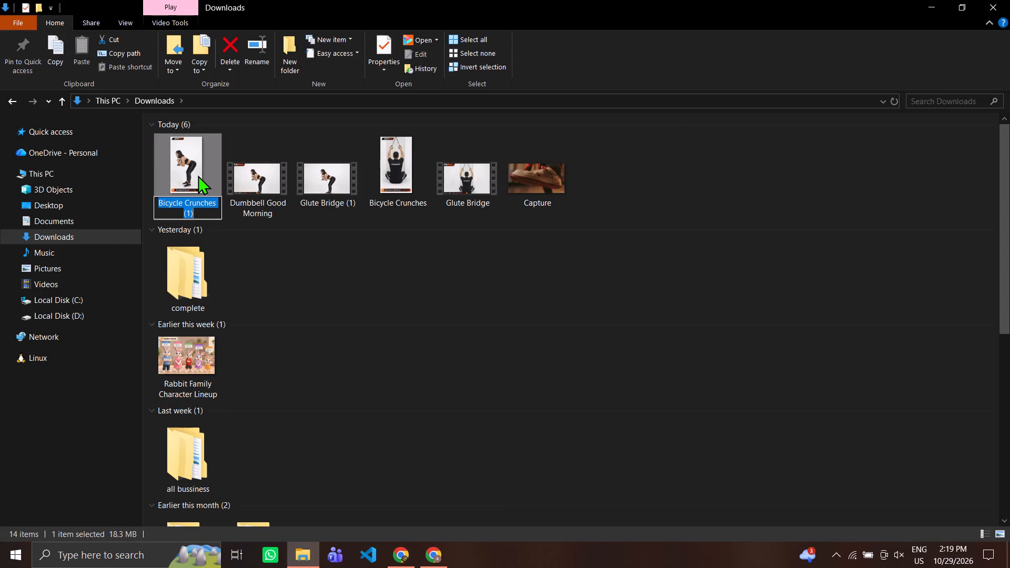
key("ctrl+v")
left_click(409, 167)
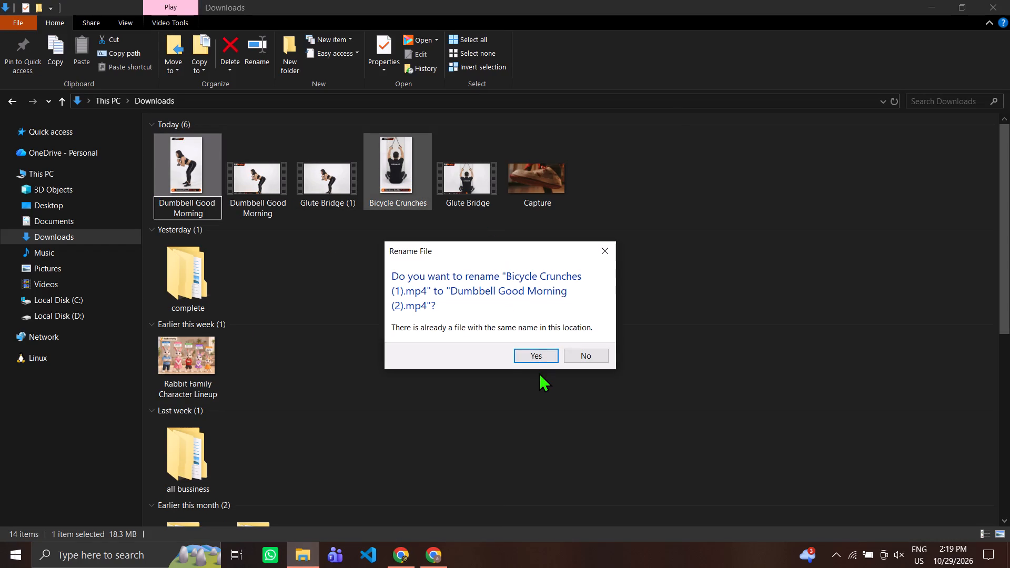
left_click(527, 359)
Rename the vertical video Bicycle Crunches as Resistance Band Lat Pulldown.
key("F2")
key("super+v")
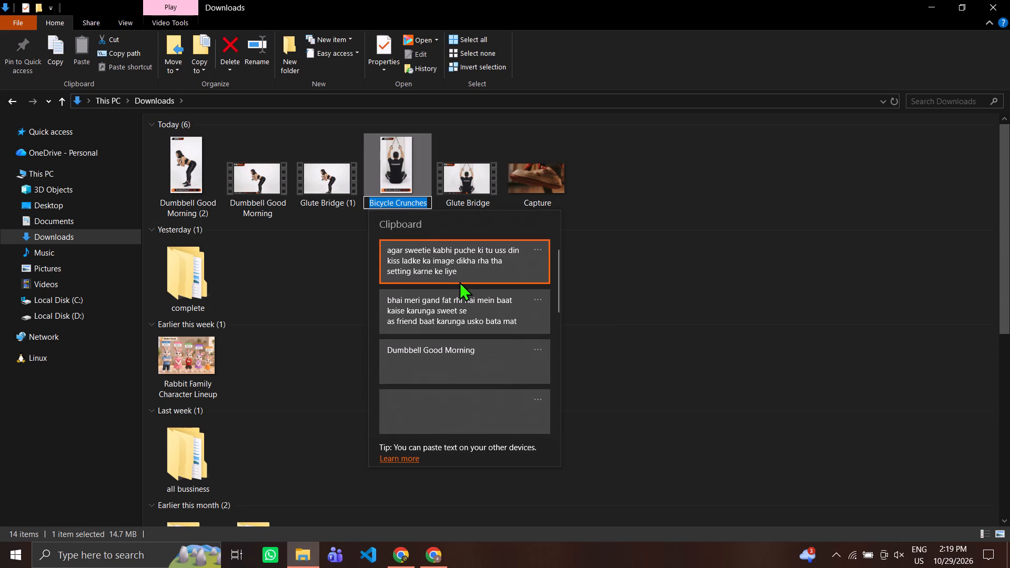
left_click(552, 382)
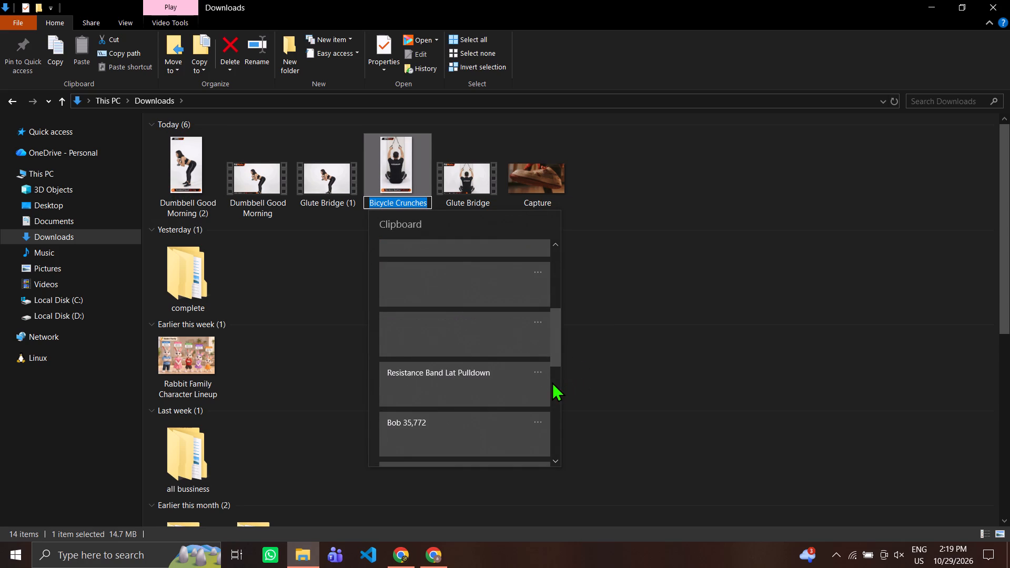
left_click(501, 372)
key("ctrl+v")
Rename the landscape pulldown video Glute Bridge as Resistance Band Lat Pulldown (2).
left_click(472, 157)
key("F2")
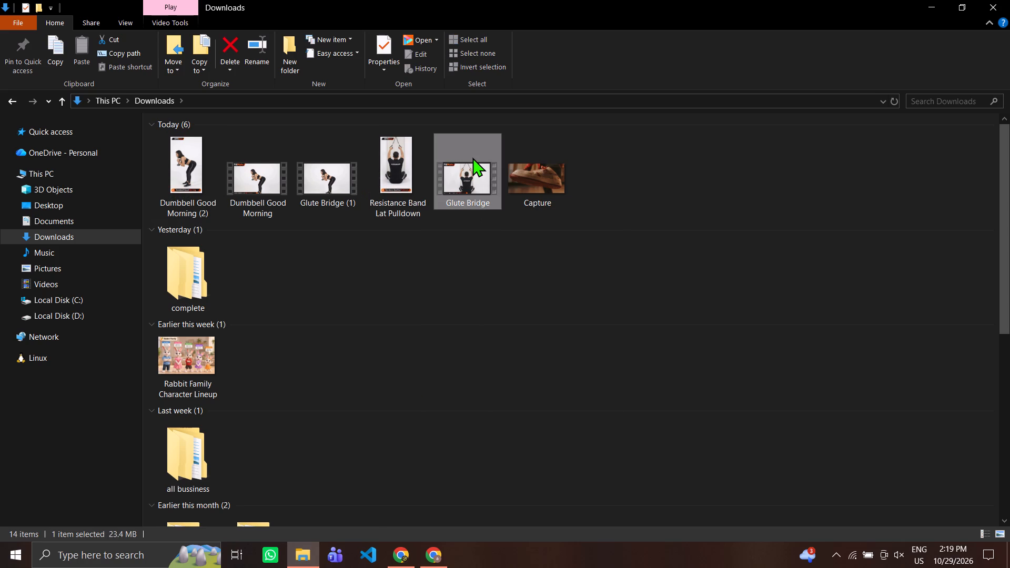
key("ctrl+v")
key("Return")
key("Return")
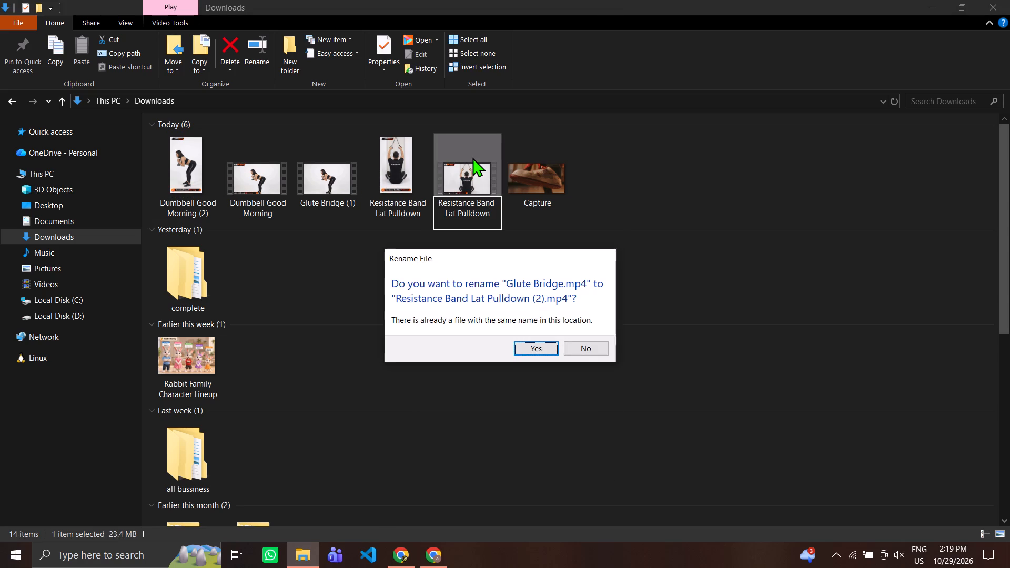
Name the landscape pulldown video Resistance Band Lat Pulldown and the vertical one Resistance Band Lat Pulldown (2).
left_click(411, 170)
key("F2")
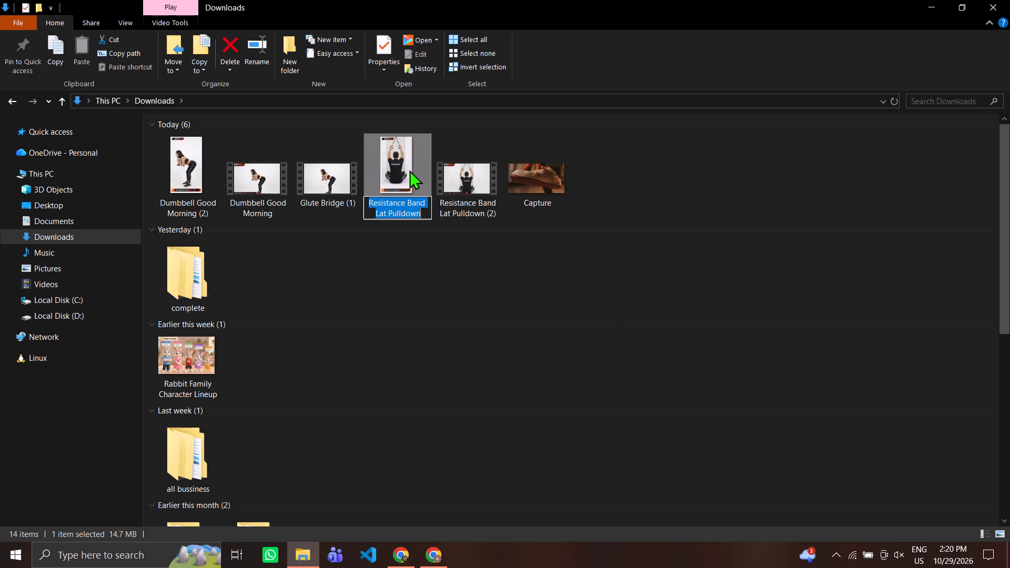
key("ctrl+v")
key("ctrl+v")
left_click(453, 193)
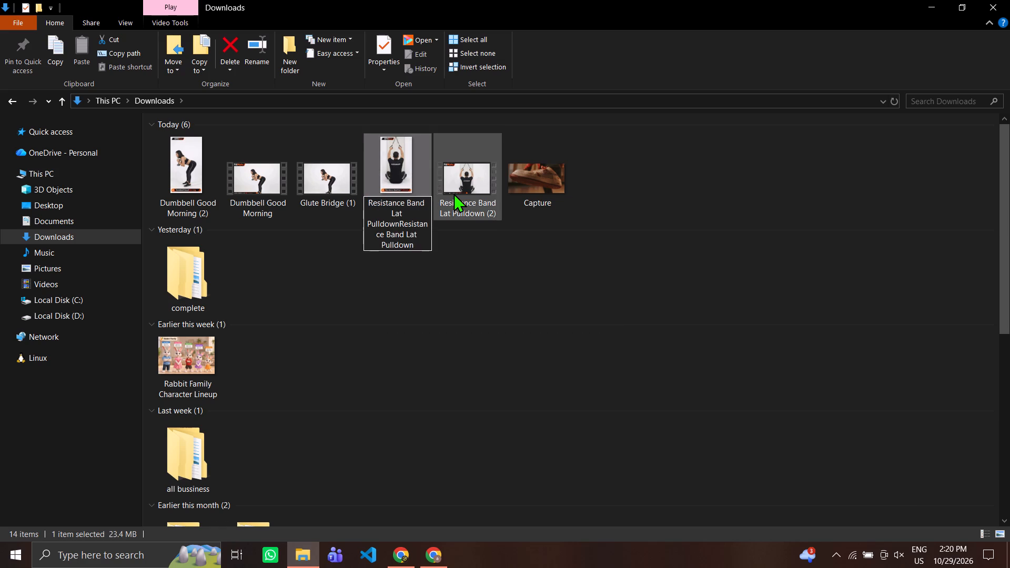
key("F2")
key("ctrl+v")
left_click(408, 150)
key("F2")
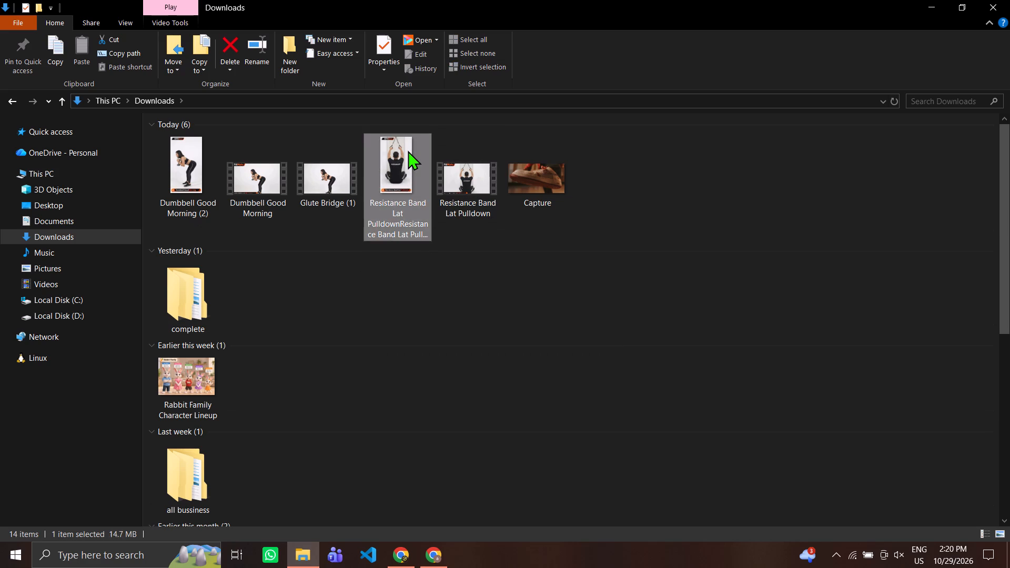
key("ctrl+v")
key("Return")
key("Return")
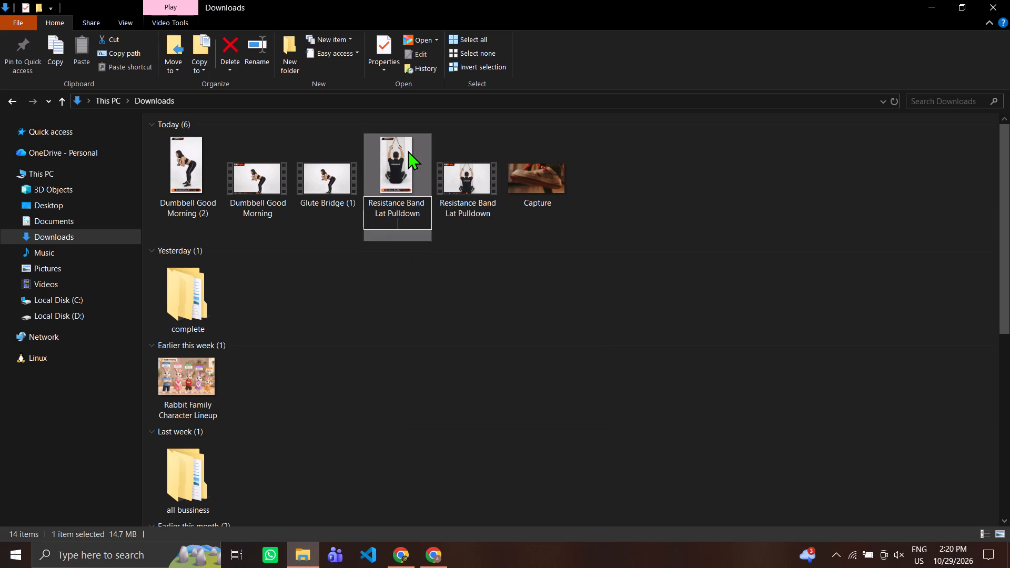
Create a folder named Resistance Band Lat Pulldown in Downloads.
key("ctrl+shift+n")
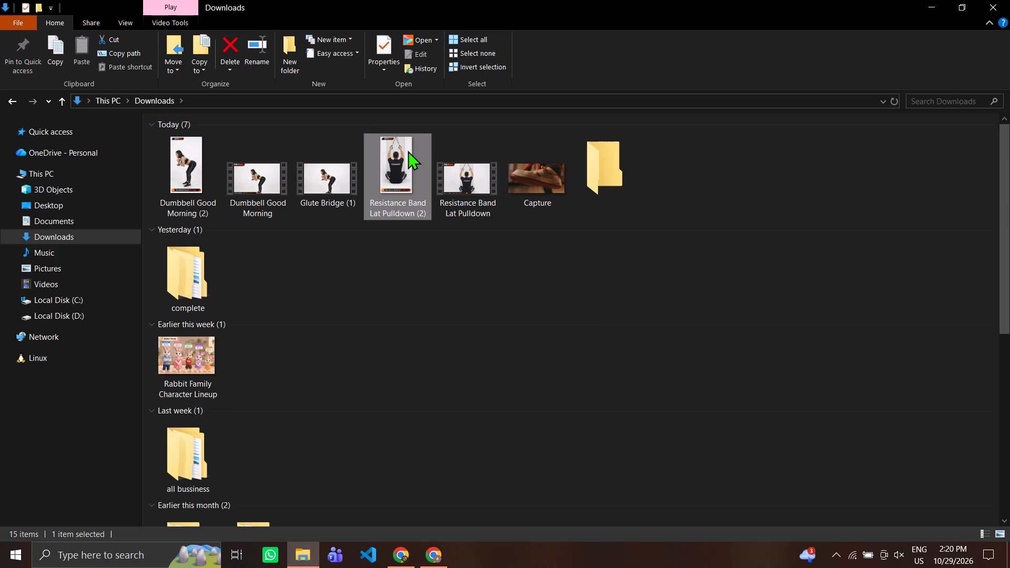
key("ctrl+v")
key("Return")
Create a second folder in Downloads named Dumbbell Good Morning.
key("super+v")
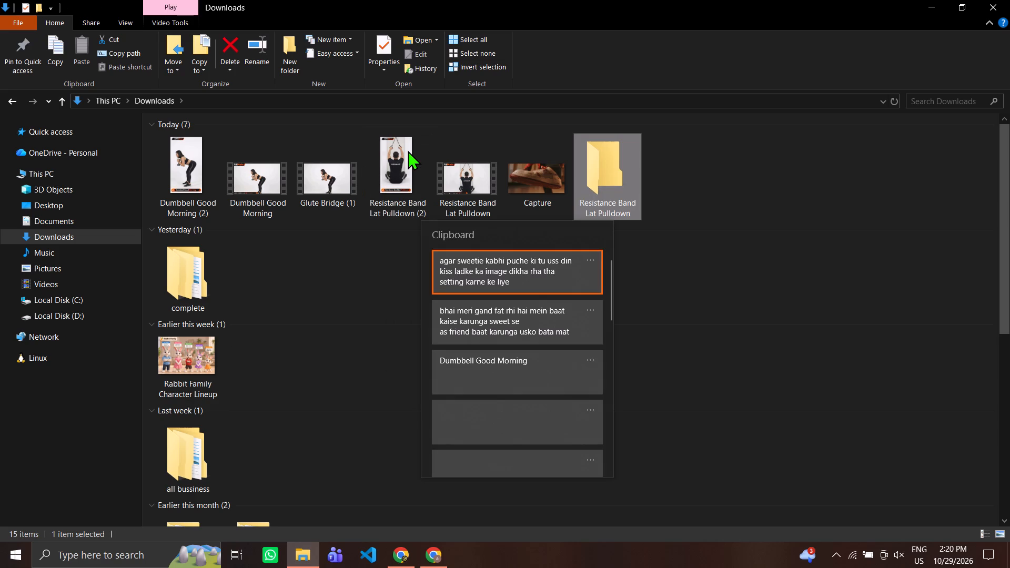
key("Down")
key("Down")
key("alt+Tab")
key("alt+Tab")
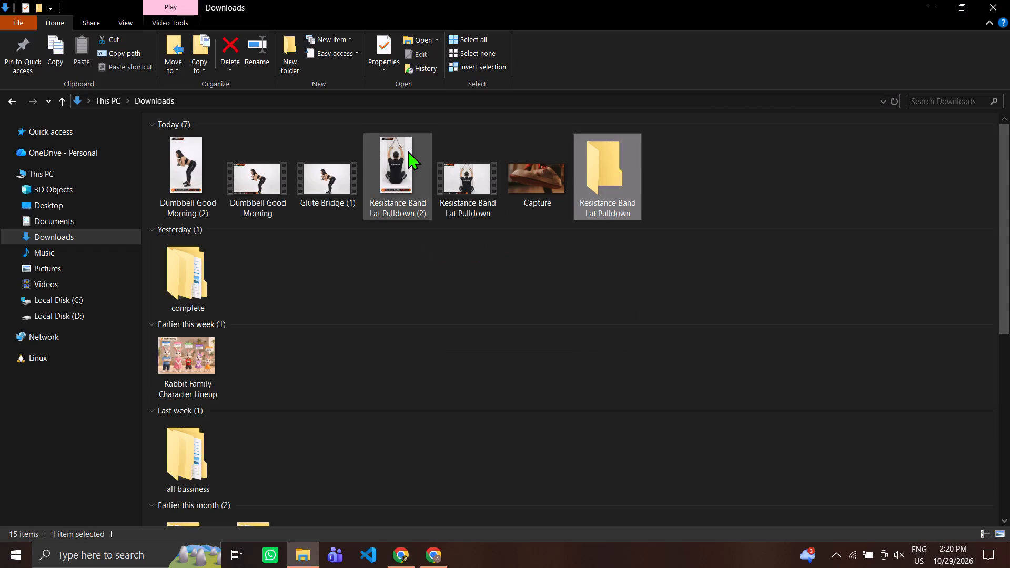
key("ctrl+shift+n")
key("super+v")
key("Down")
key("Down")
key("Return")
key("ctrl+v")
key("Return")
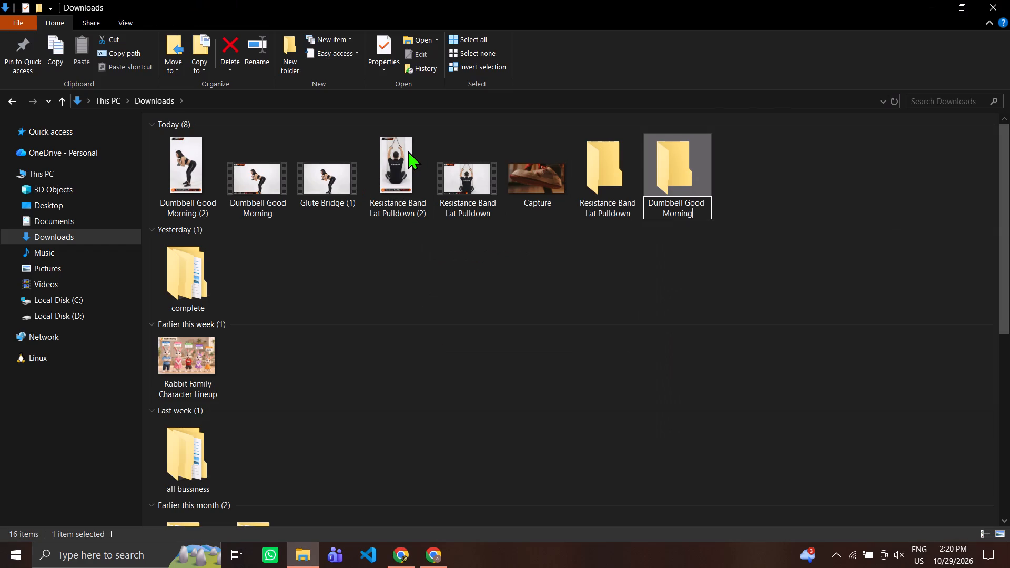
Move both Resistance Band Lat Pulldown videos into the Resistance Band Lat Pulldown folder.
left_click(408, 150)
left_click(461, 194, "ctrl")
left_click_drag(461, 194, 622, 165)
Move the landscape and vertical Dumbbell Good Morning videos into the Dumbbell Good Morning folder.
left_click(254, 199)
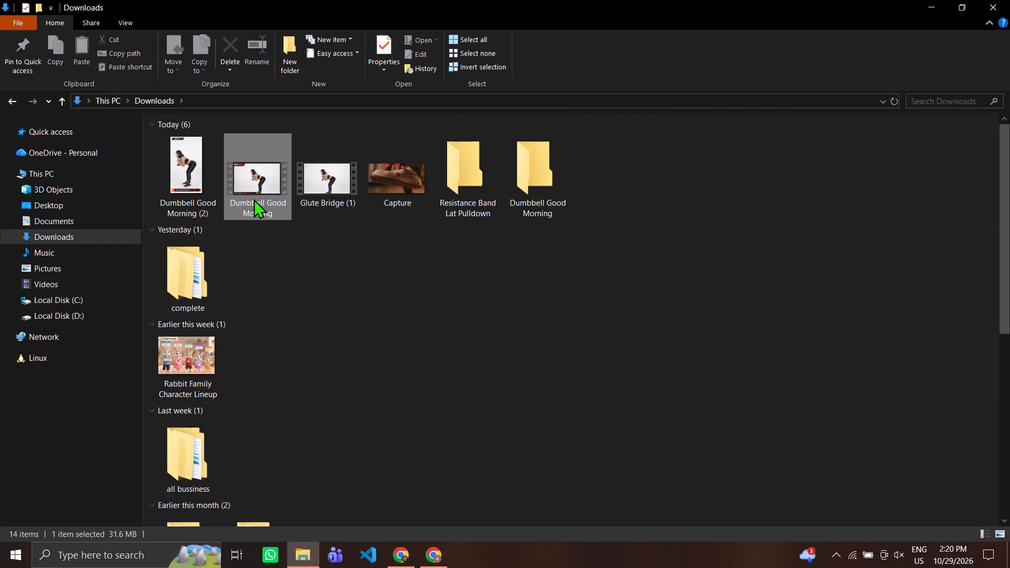
left_click(181, 178, "ctrl")
left_click_drag(181, 178, 502, 123)
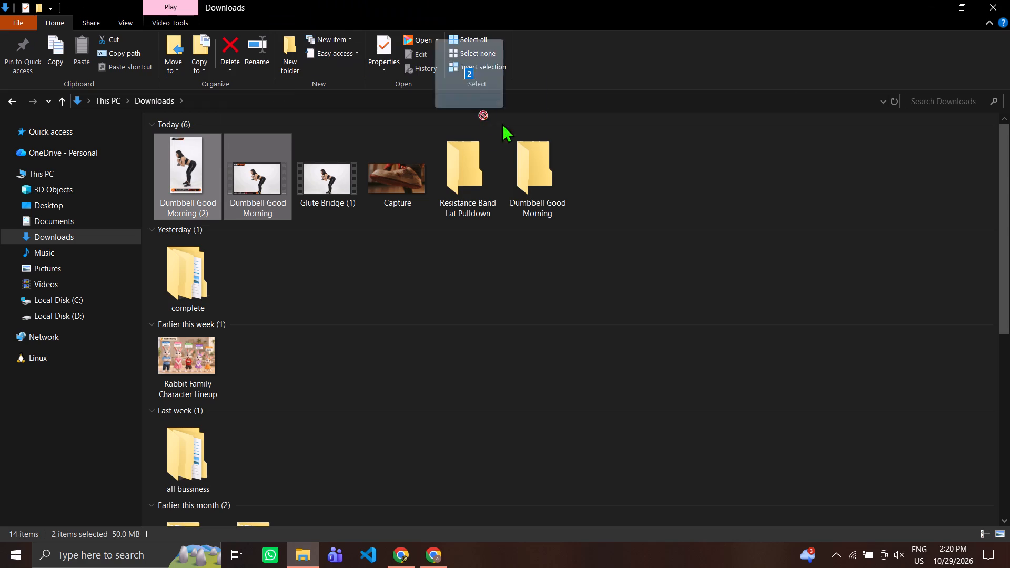
left_click_drag(502, 123, 540, 173)
Delete the leftover Glute Bridge (1) video from Downloads and refresh the folder.
left_click(181, 187)
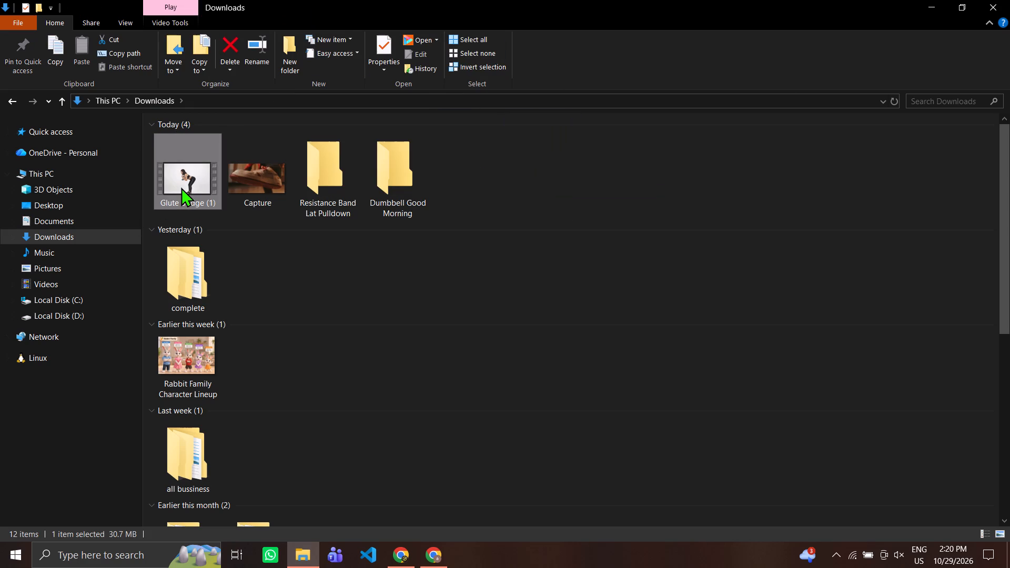
key("Delete")
key("Return")
right_click(460, 204)
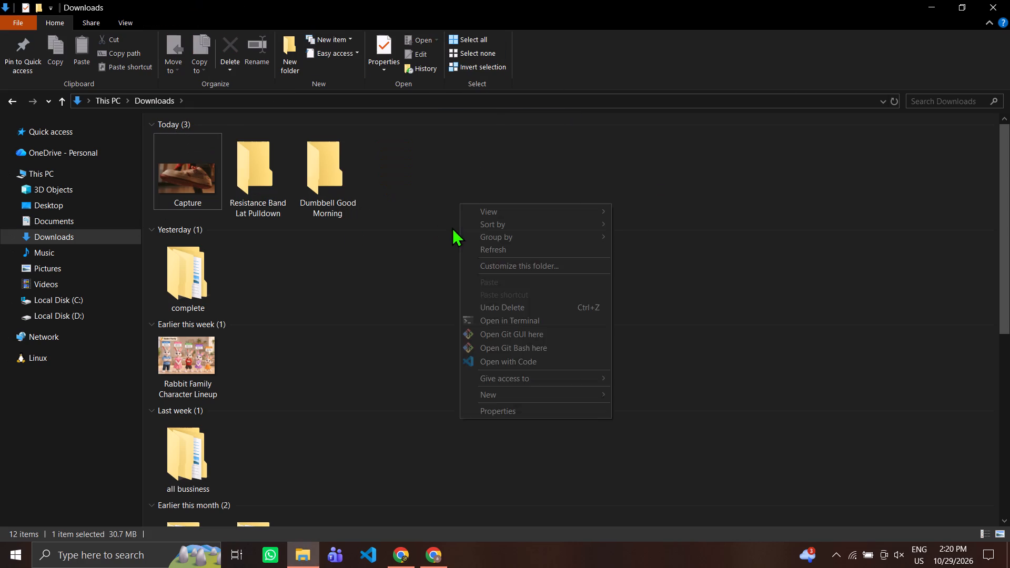
left_click(486, 253)
Open the Dumbbell Good Morning folder to check its videos.
double_click(269, 189)
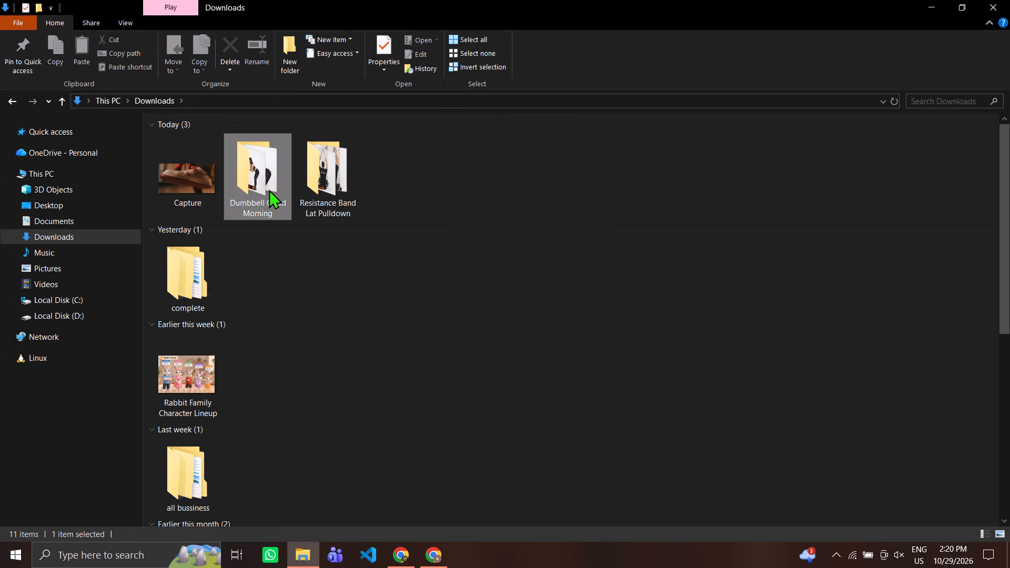
left_click(269, 189)
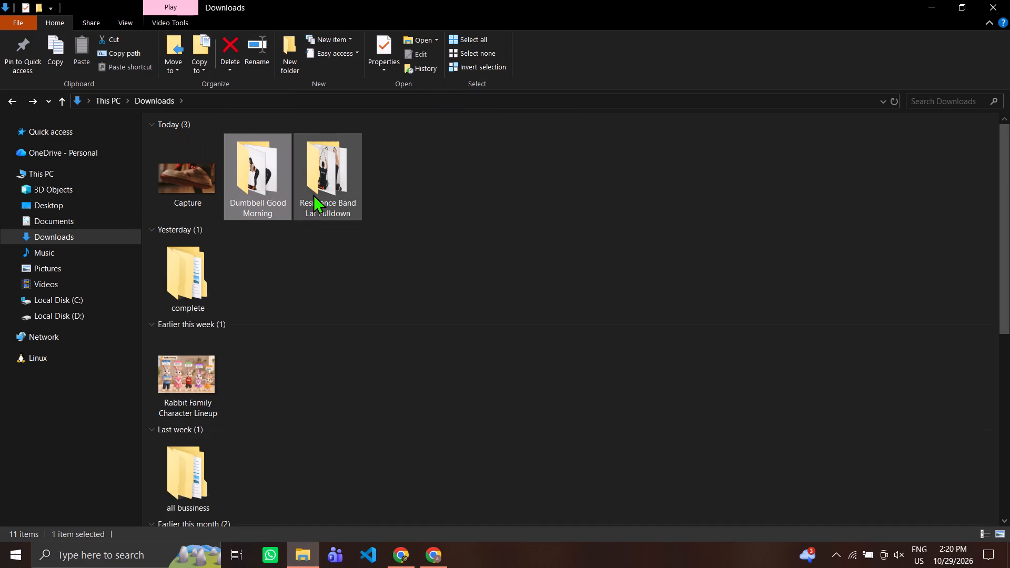
Move the Dumbbell Good Morning and Resistance Band Lat Pulldown folders from Downloads into the complete folder.
left_click(313, 194, "ctrl")
key("ctrl+x")
double_click(210, 283)
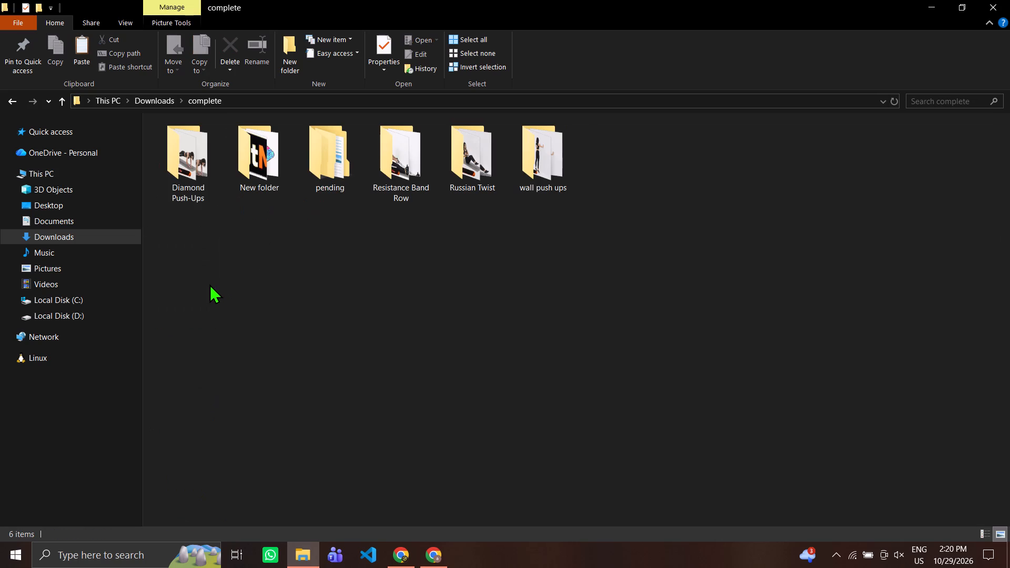
key("ctrl+v")
Delete the Capture image from Downloads.
left_click(211, 261)
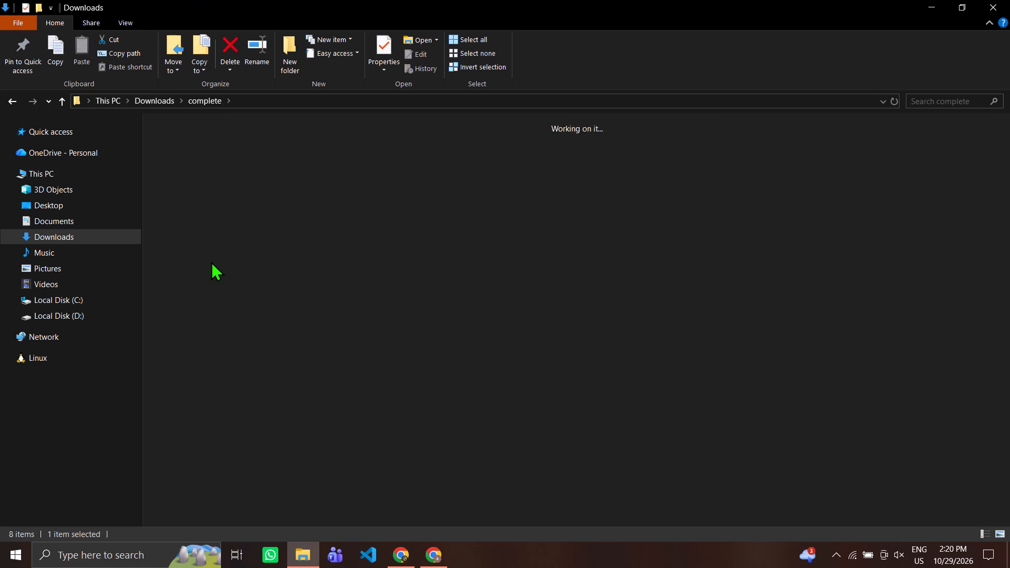
left_click(206, 166)
key("Delete")
key("Return")
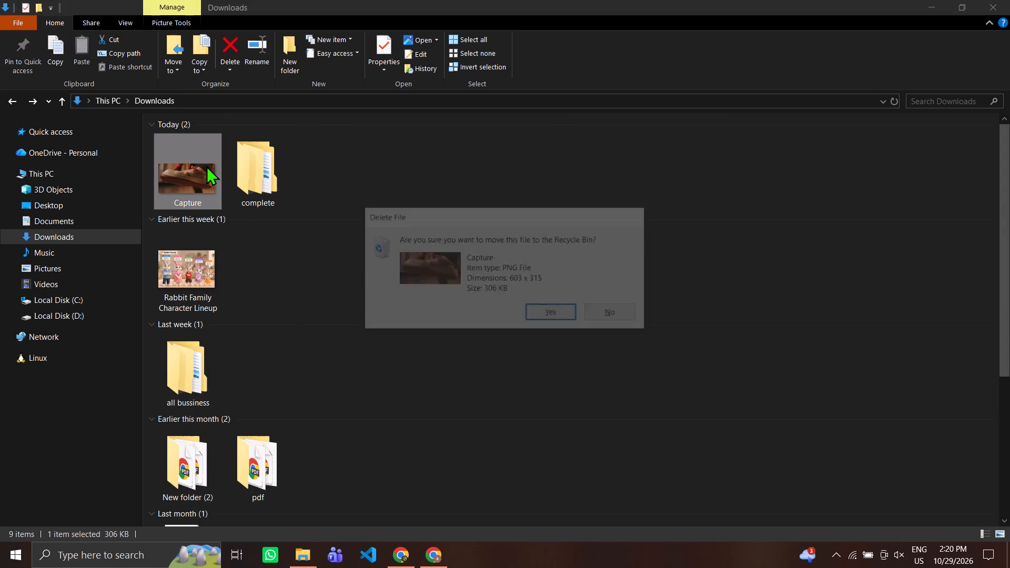
Move New folder and pending from the complete folder to the projects > videos folder under mv and mc on drive D.
double_click(206, 166)
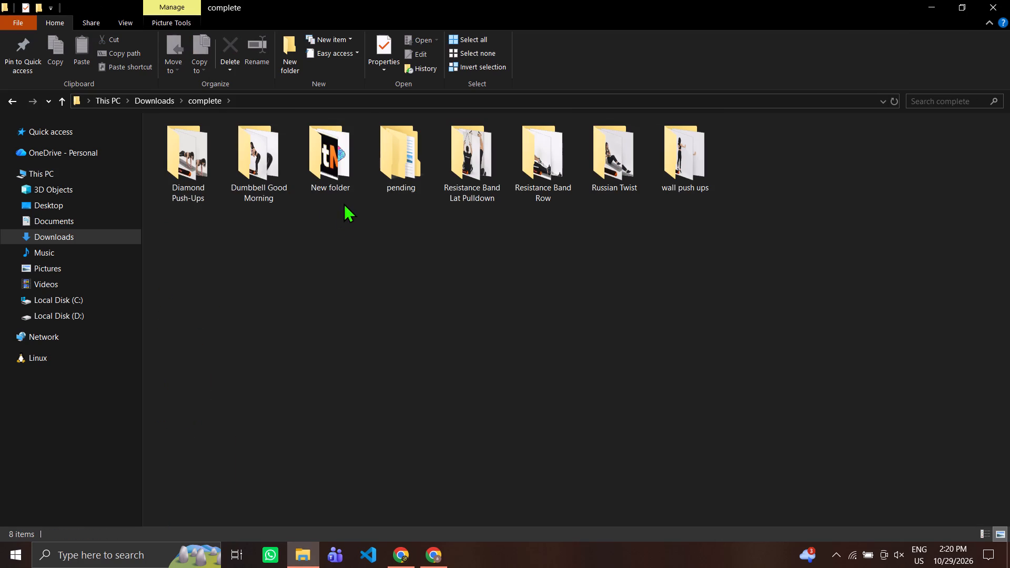
double_click(345, 170)
left_click(345, 170)
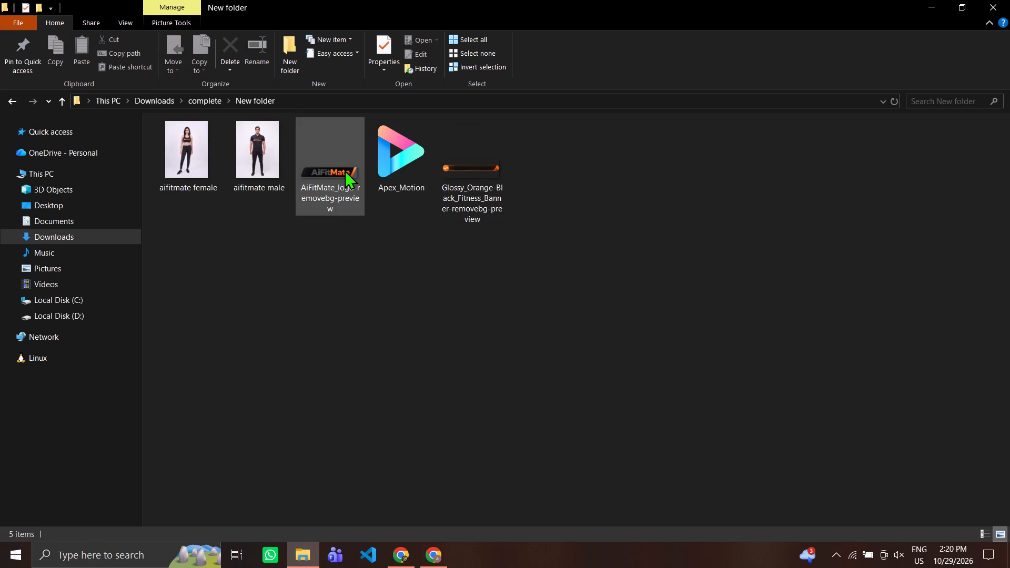
double_click(389, 170)
left_click_drag(378, 199, 375, 212)
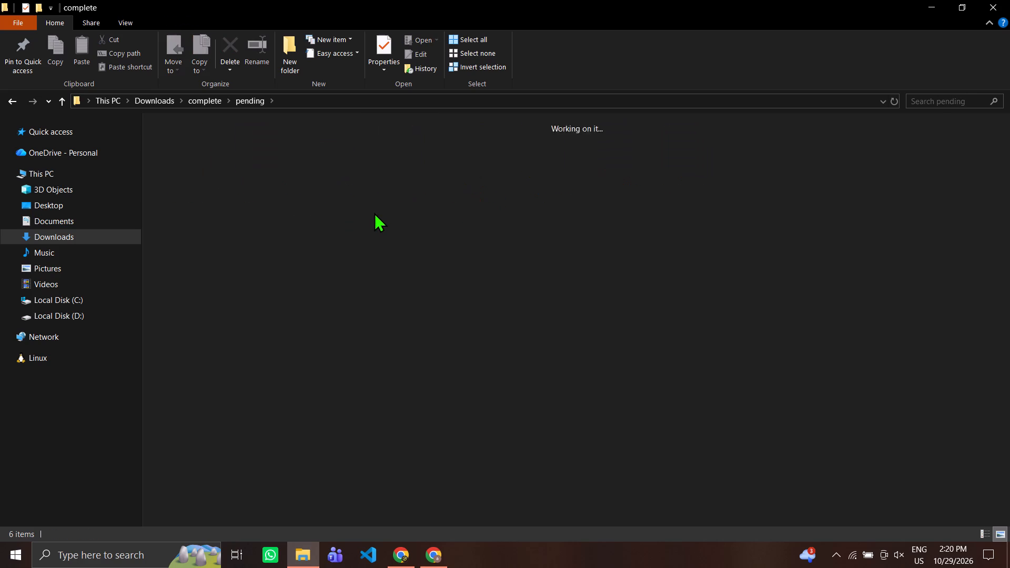
left_click_drag(389, 221, 318, 158)
key("ctrl+x")
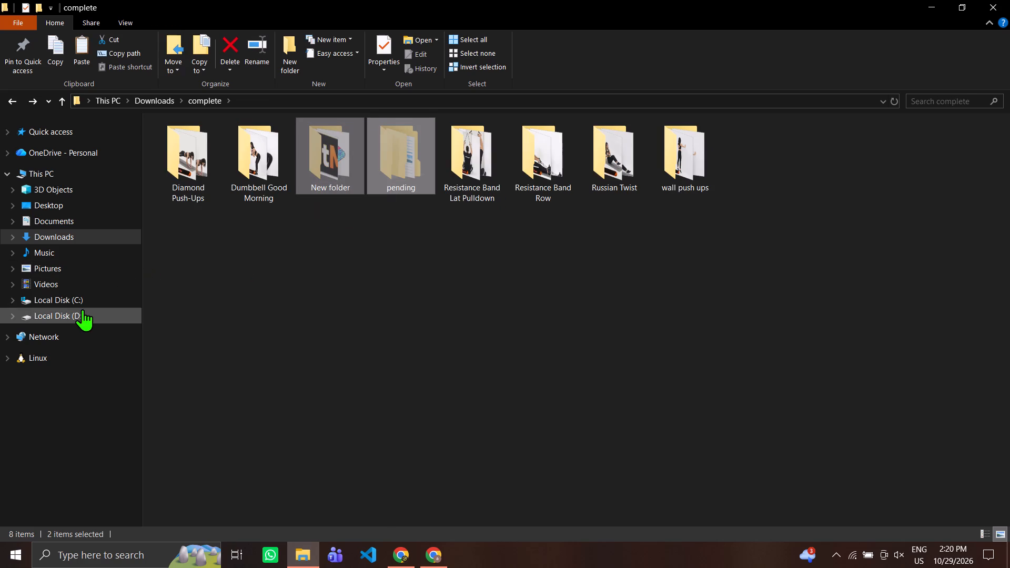
left_click(83, 311)
double_click(548, 152)
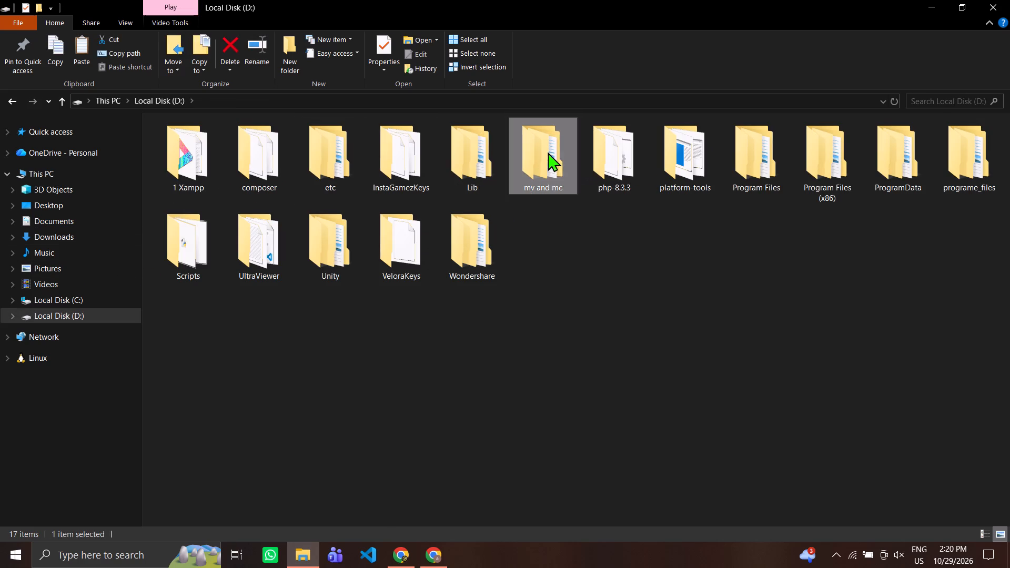
triple_click(393, 151)
left_click(392, 151)
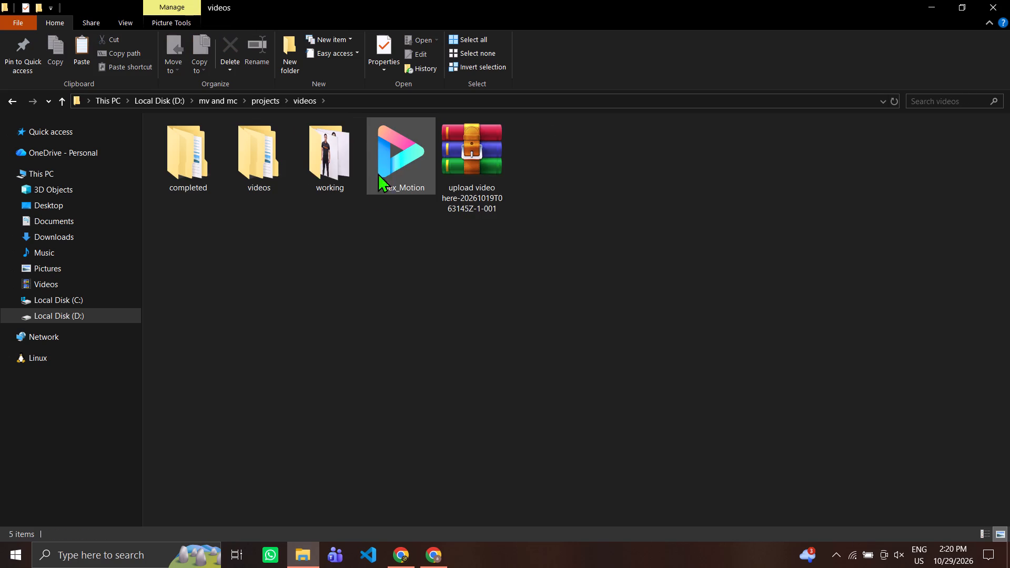
key("ctrl+v")
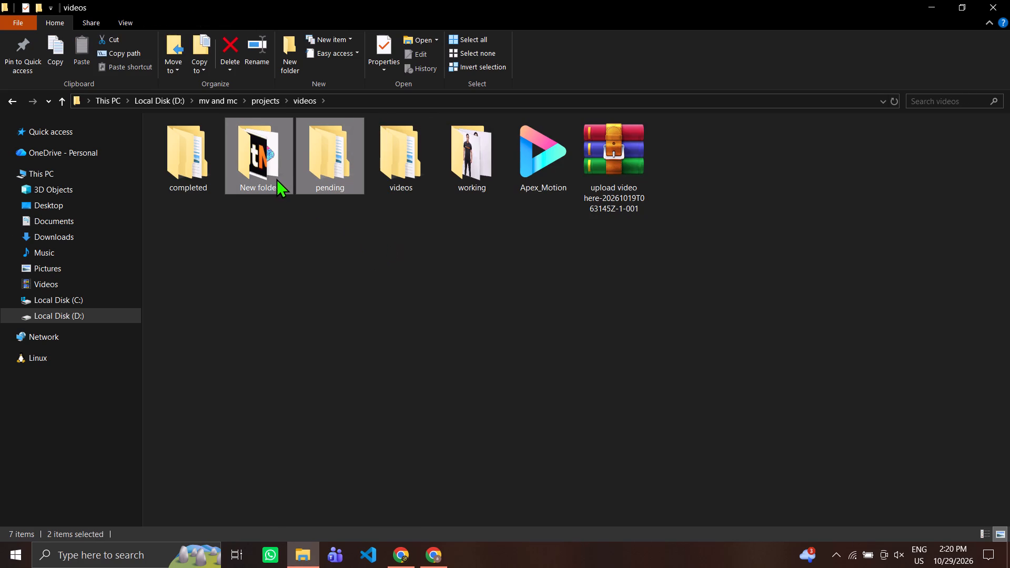
Move New folder into the working folder inside projects > videos.
left_click(269, 176)
left_click_drag(269, 176, 481, 166)
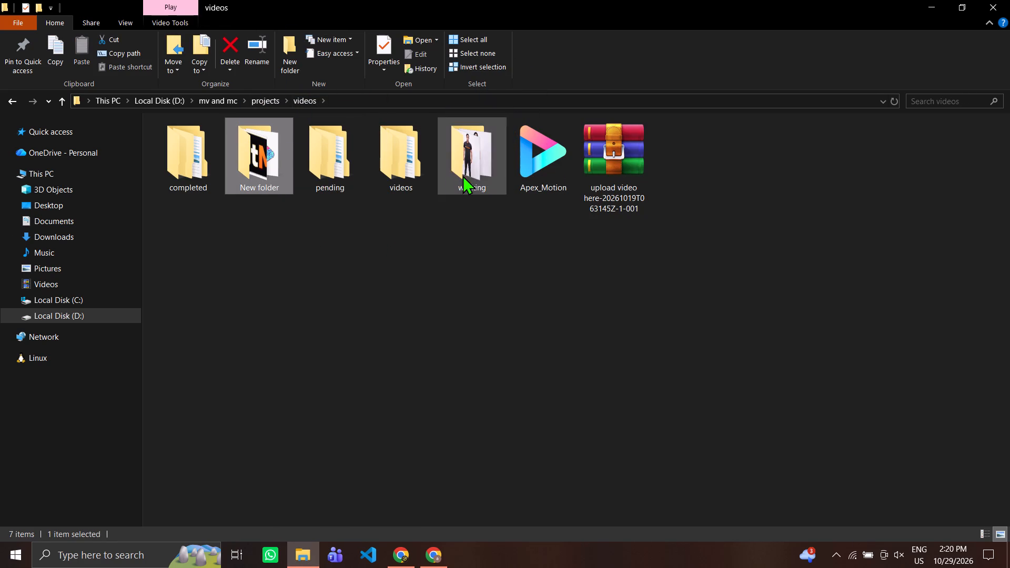
Move all six exercise folders from the pending folder into the inner videos folder.
double_click(262, 174)
key("ctrl+a")
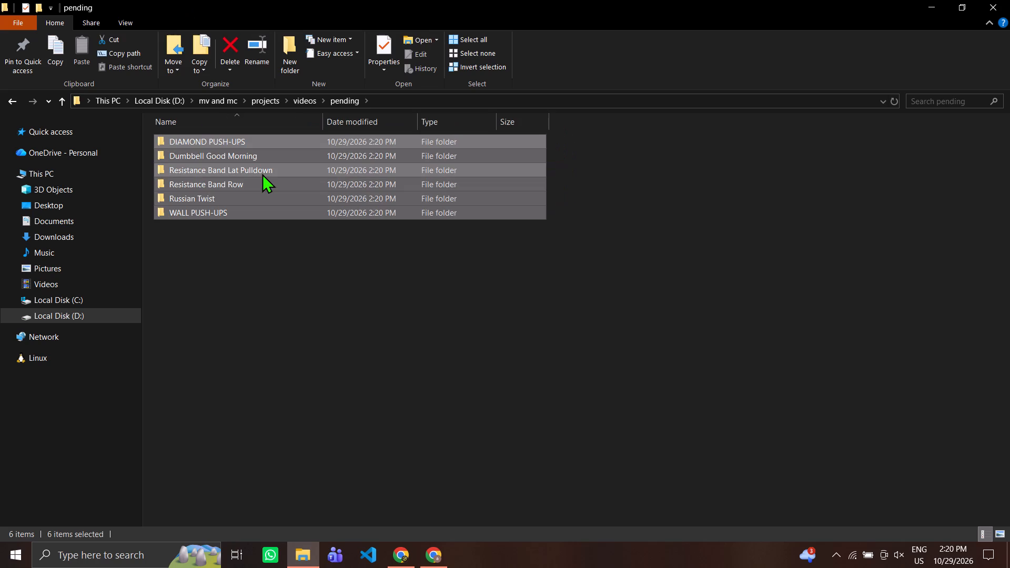
key("ctrl+x")
left_click(262, 174)
double_click(320, 165)
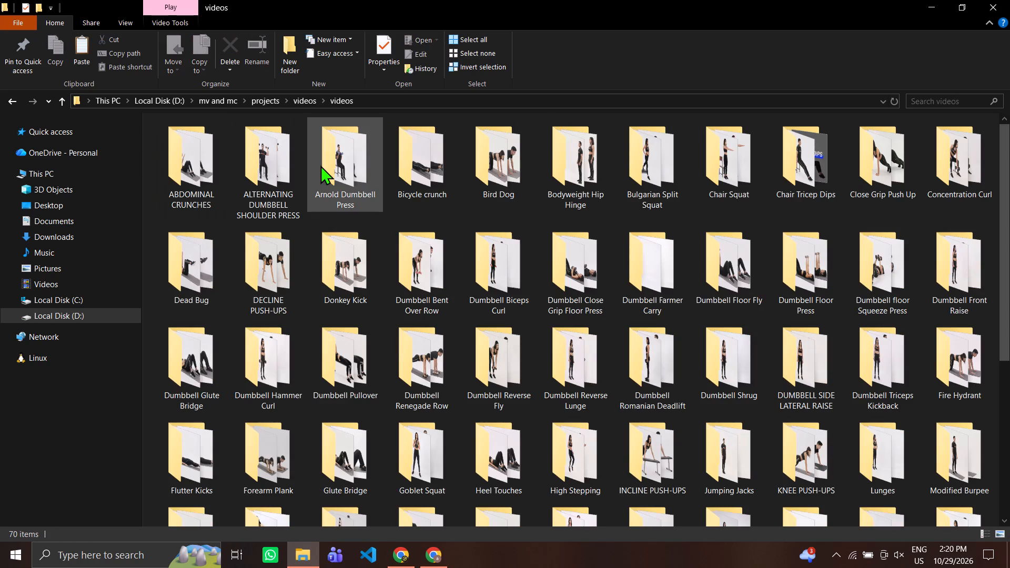
key("ctrl+v")
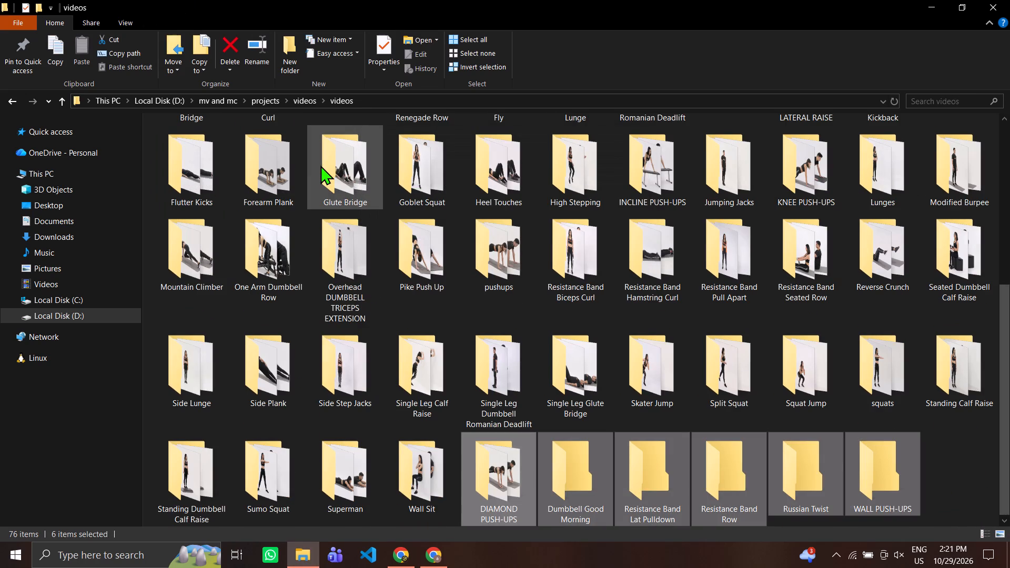
Delete the emptied pending folder from projects > videos.
left_click(320, 165)
left_click(259, 164)
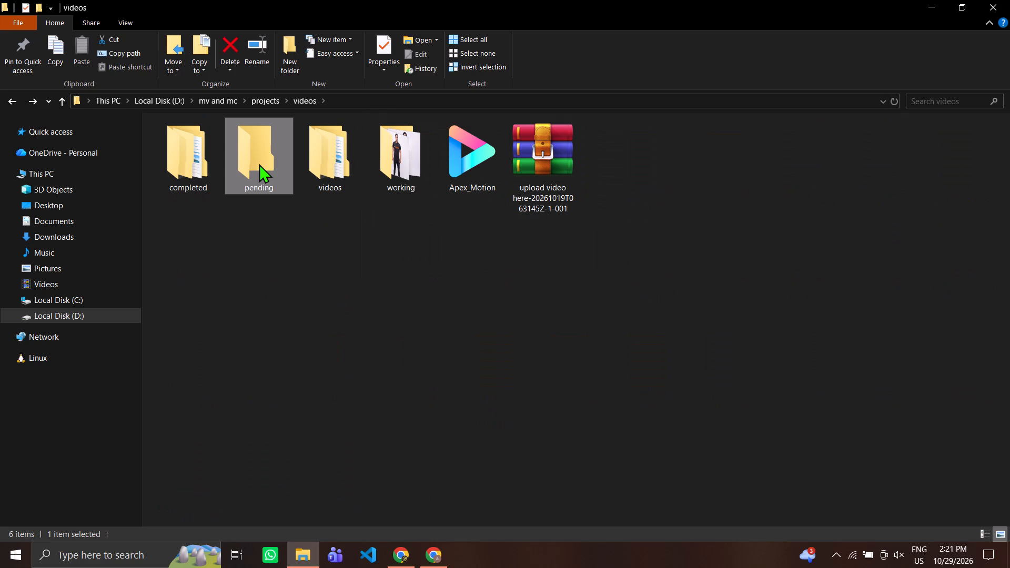
key("Delete")
key("Return")
In the working folder, move aifitmate female, aifitmate male and the ChatGPT Image file into New folder, replacing the duplicates there.
left_click(373, 167)
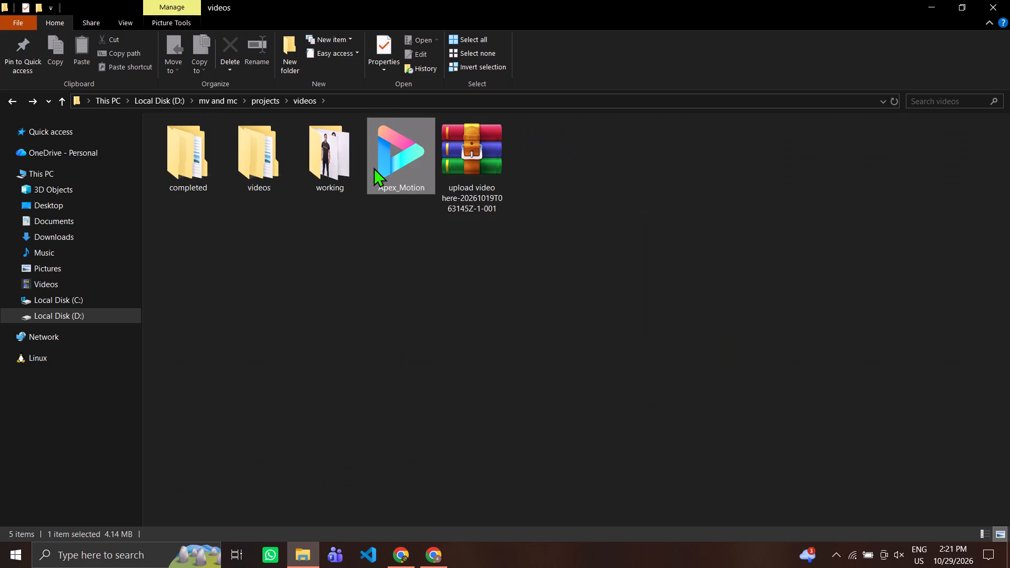
left_click(502, 199)
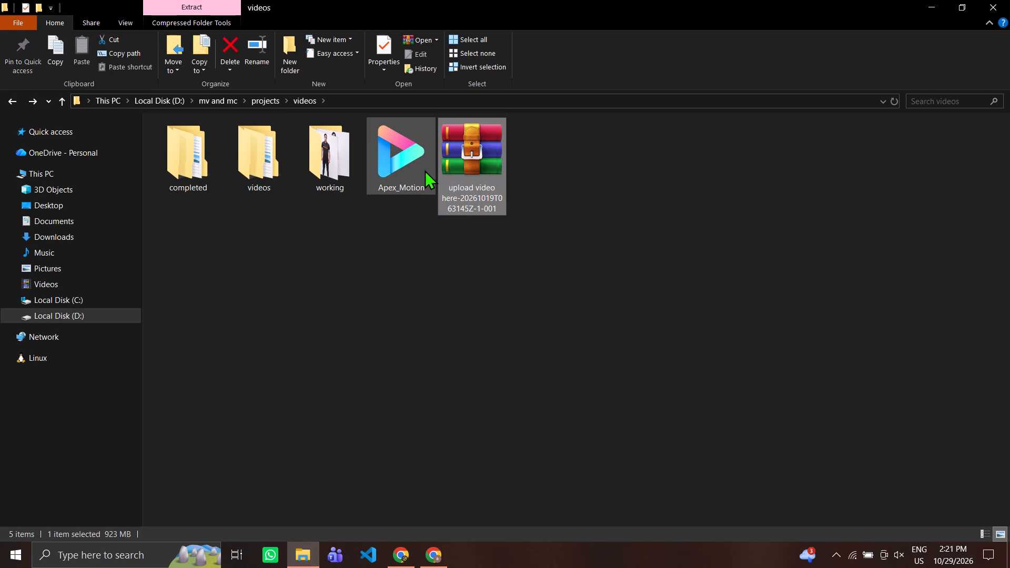
left_click(343, 145)
double_click(343, 145)
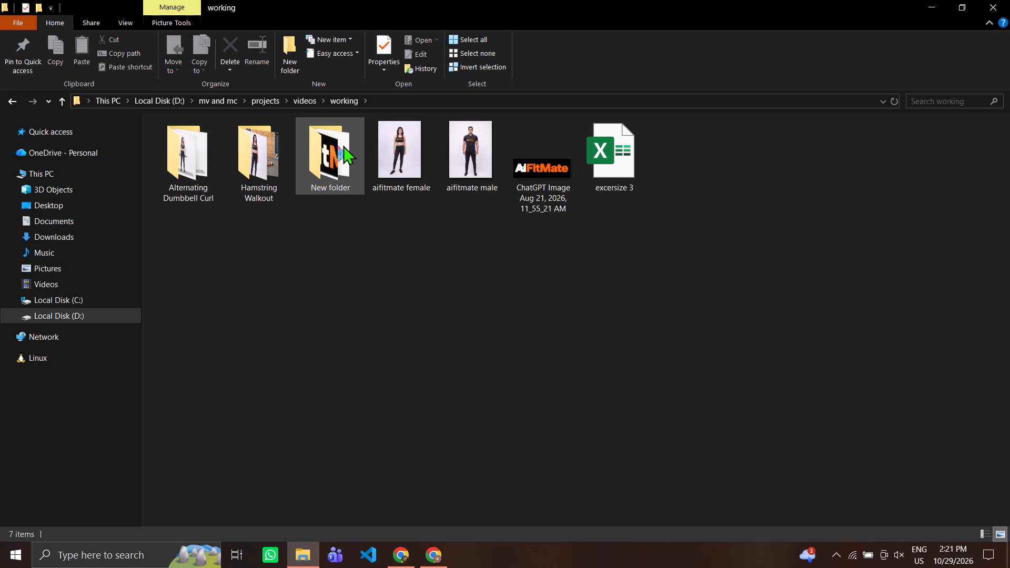
triple_click(343, 145)
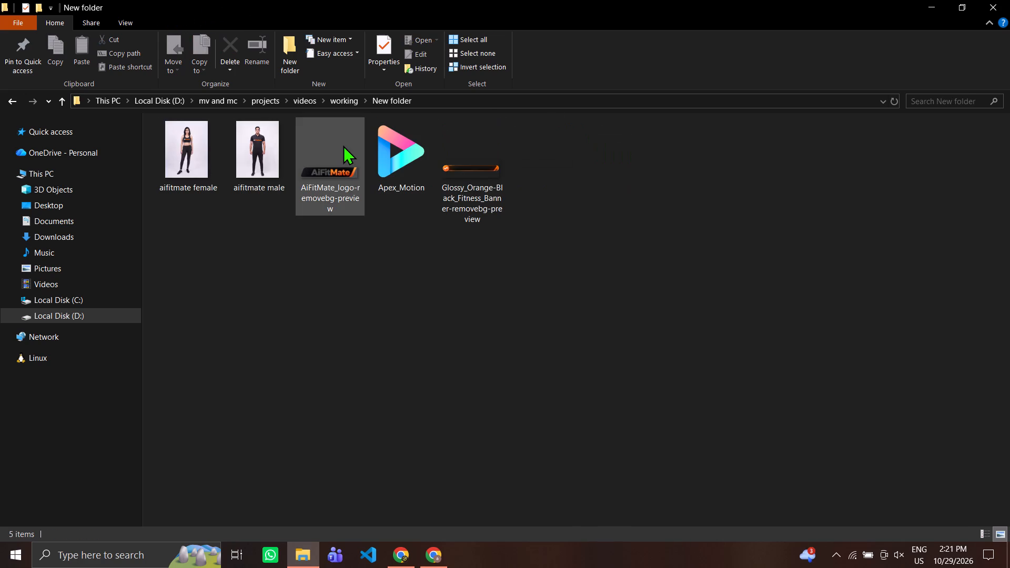
left_click(343, 145)
left_click_drag(385, 209, 537, 174)
left_click_drag(537, 174, 337, 173)
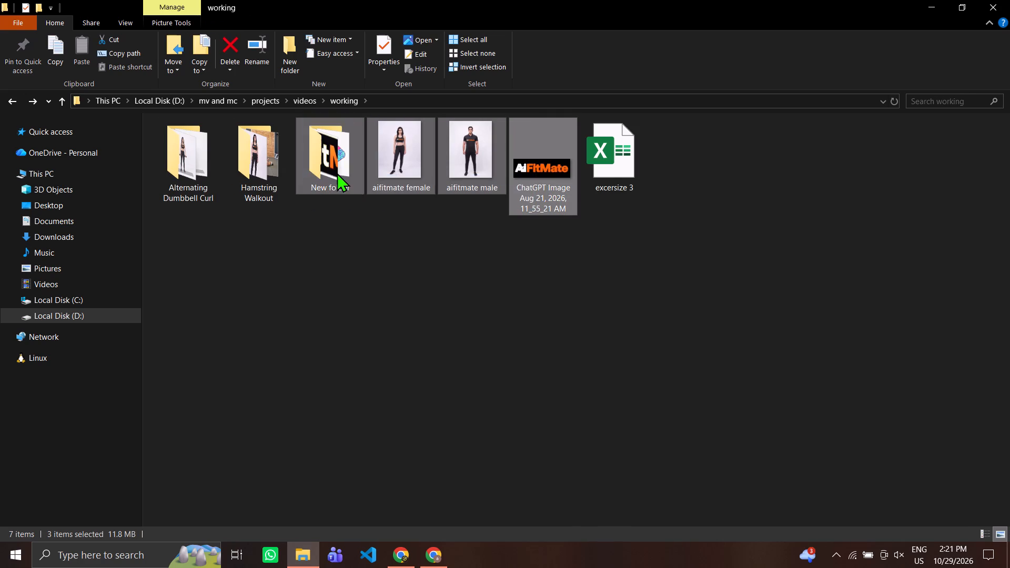
left_click(438, 211)
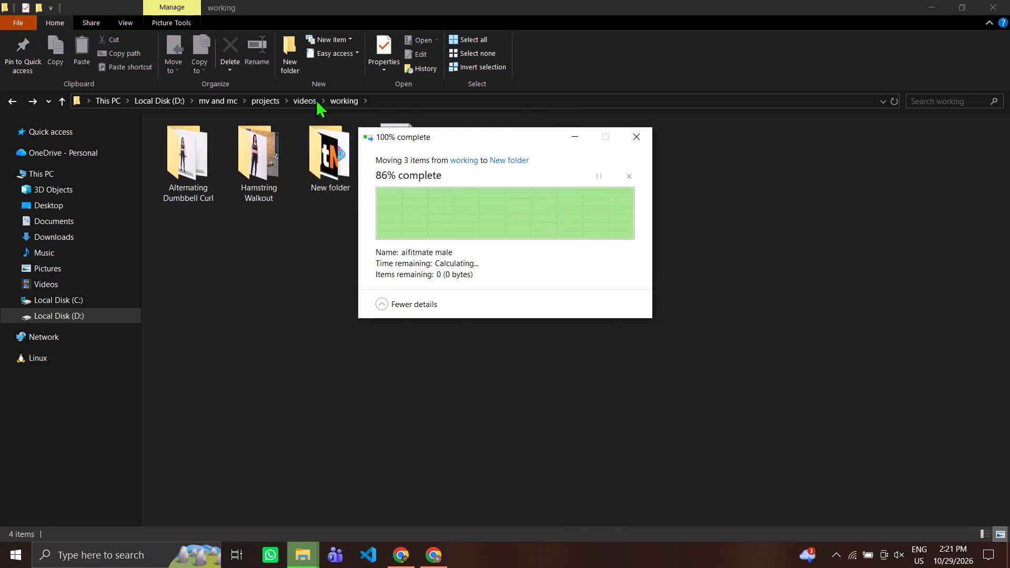
Move the Apex_Motion file from projects > videos into New folder inside working, replacing the existing copy.
left_click(309, 99)
left_click(400, 165)
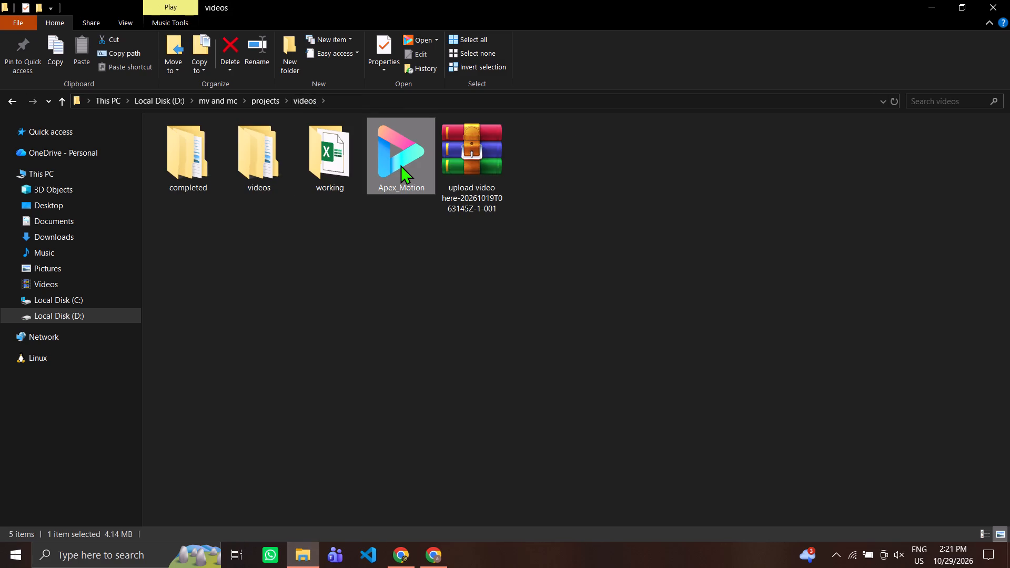
key("ctrl+x")
left_click(400, 165)
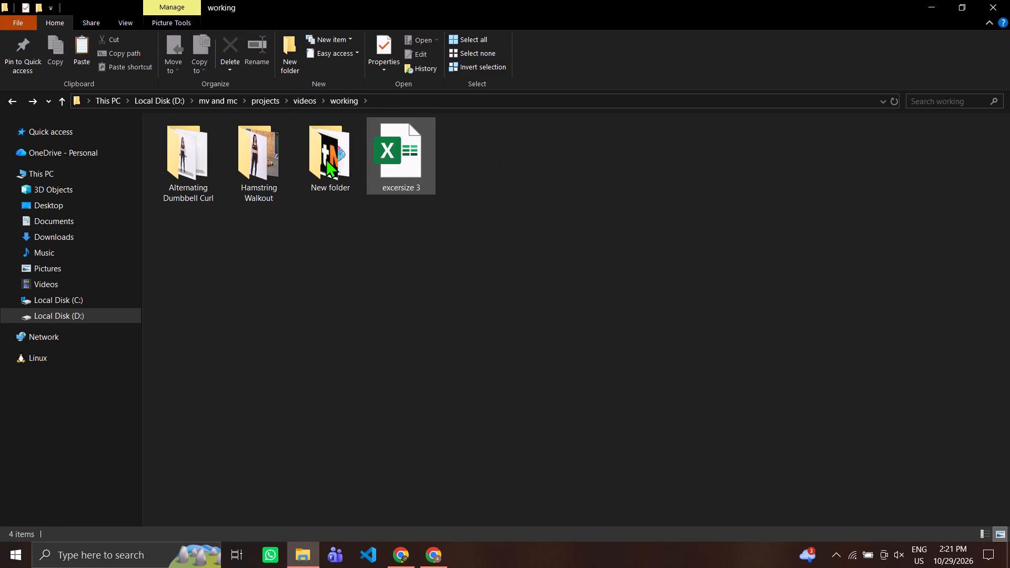
double_click(326, 158)
key("ctrl+v")
left_click(445, 220)
left_click(445, 220)
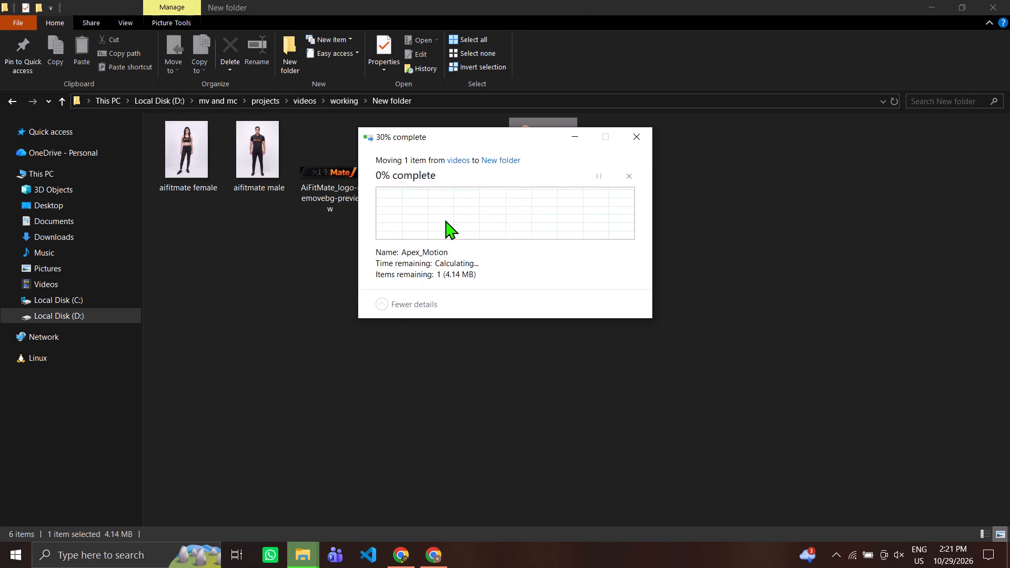
left_click_drag(445, 220, 443, 226)
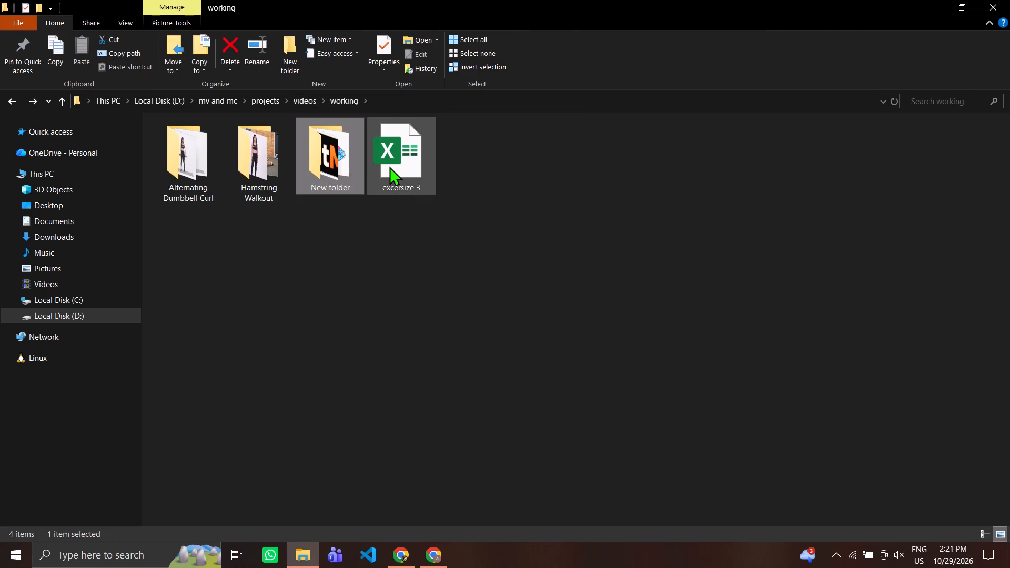
Open the inner videos folder to check its exercise folders.
left_click(261, 159)
left_click_drag(254, 241, 205, 207)
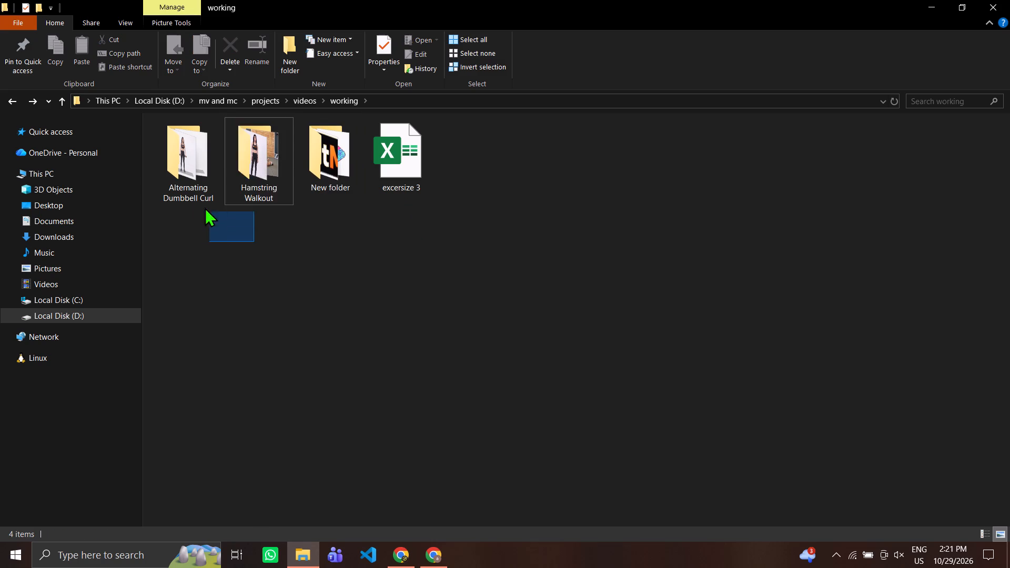
left_click_drag(205, 207, 190, 192)
left_click(259, 340)
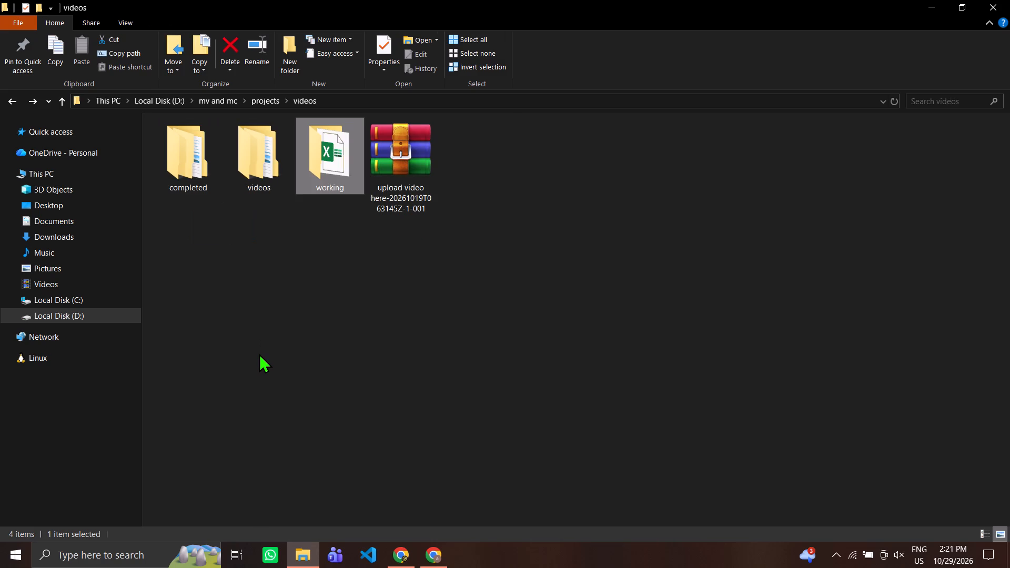
left_click(265, 196)
double_click(259, 176)
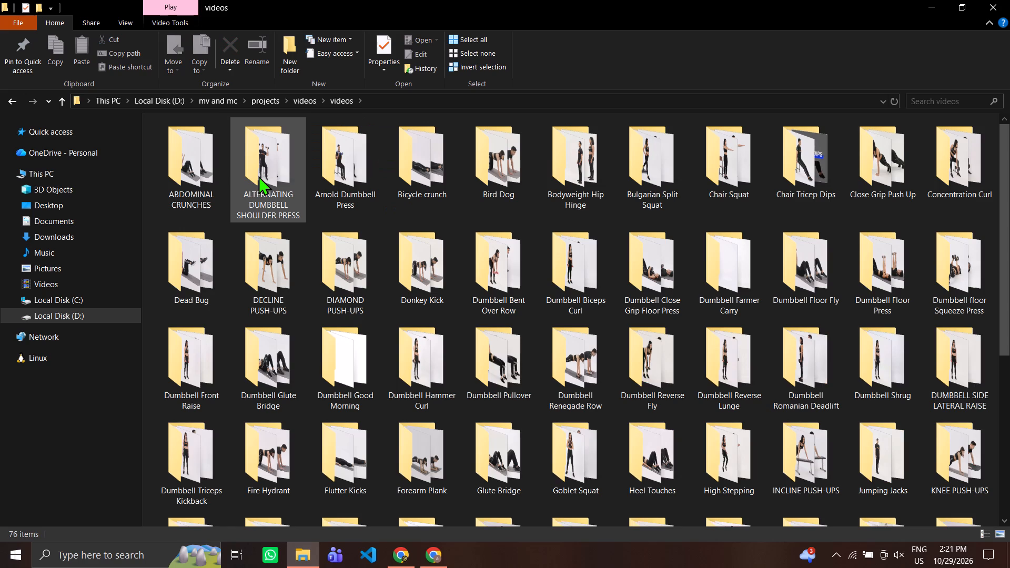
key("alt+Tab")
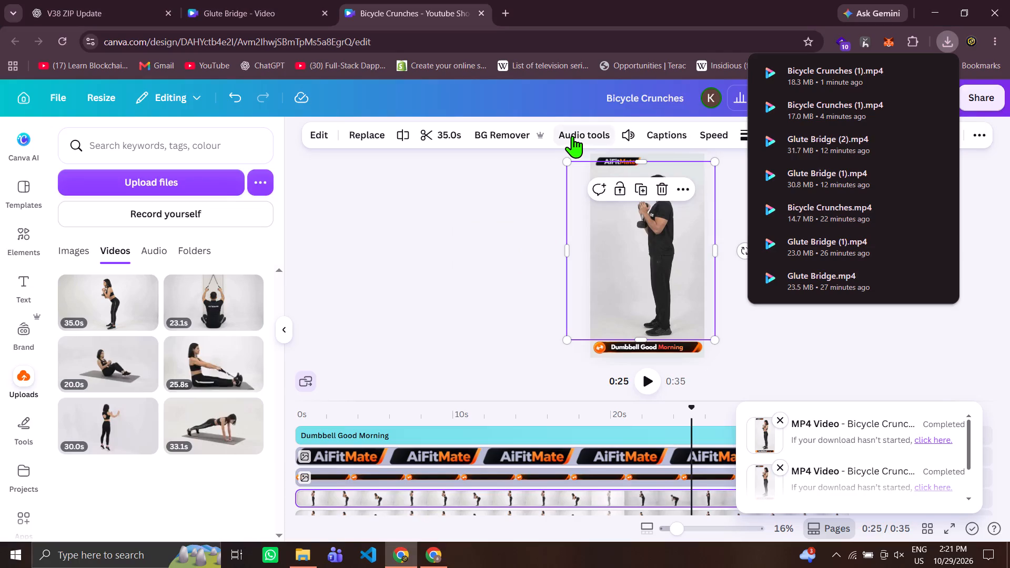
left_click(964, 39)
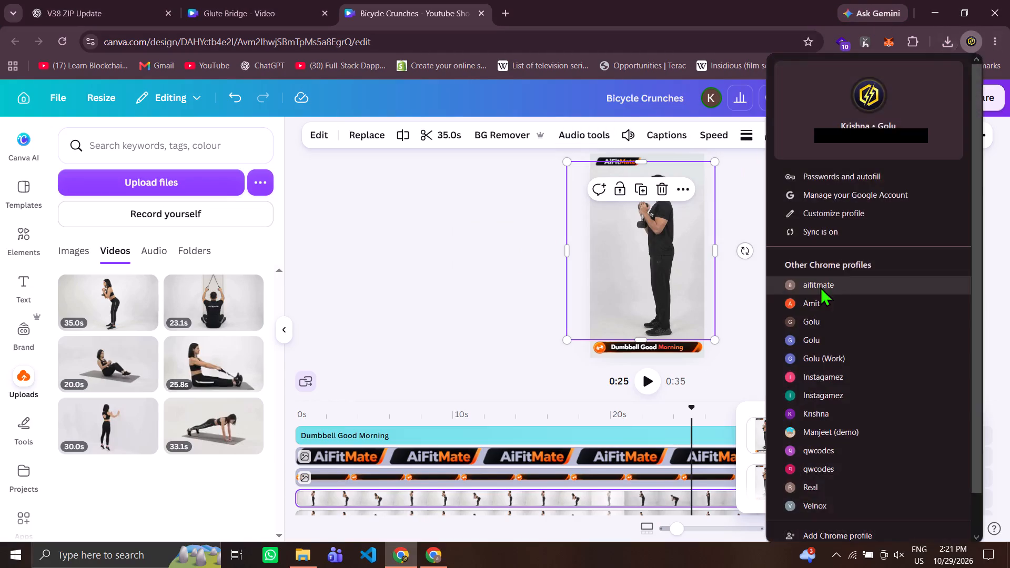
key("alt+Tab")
Open the excersize 3 workbook from the working folder and review the exercise list on Sheet1.
left_click_drag(676, 234, 675, 244)
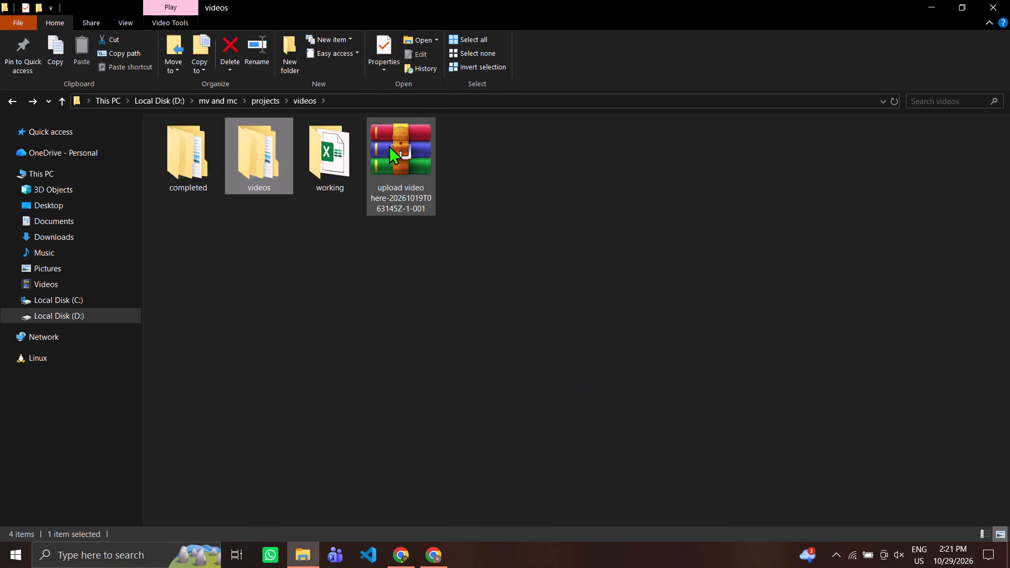
double_click(340, 146)
double_click(408, 154)
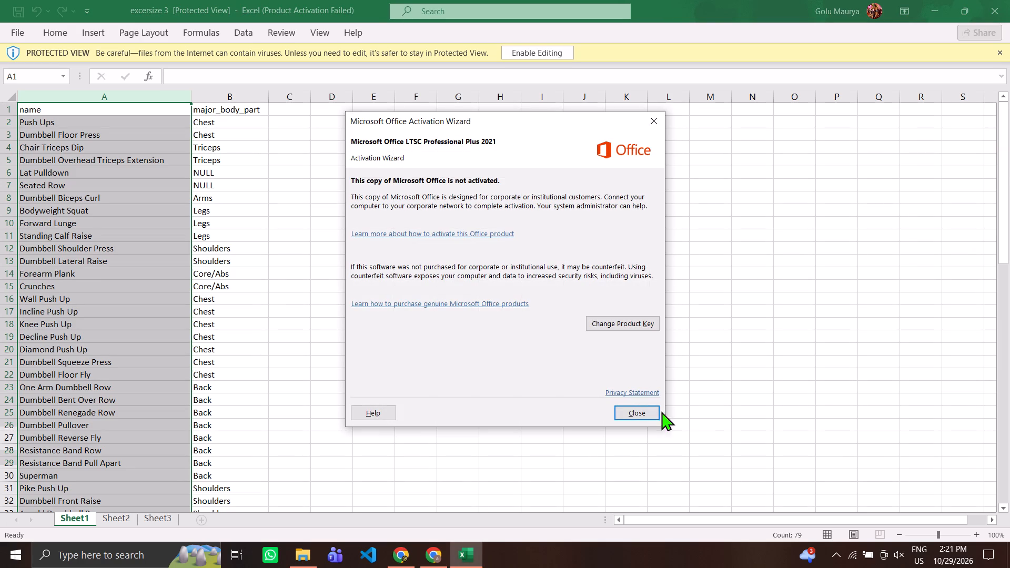
left_click(644, 418)
left_click(1009, 404)
left_click(999, 358)
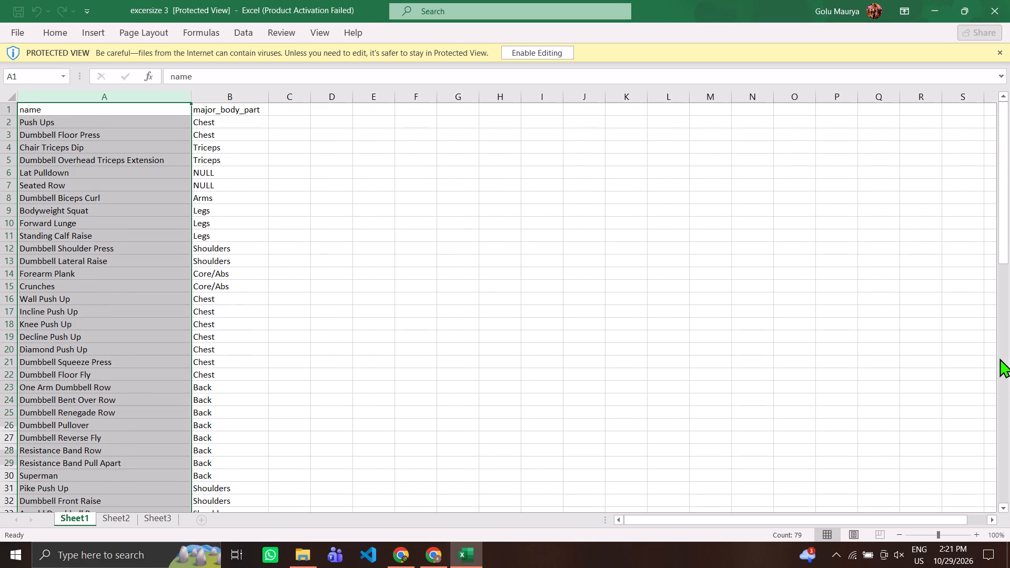
left_click_drag(999, 358, 997, 426)
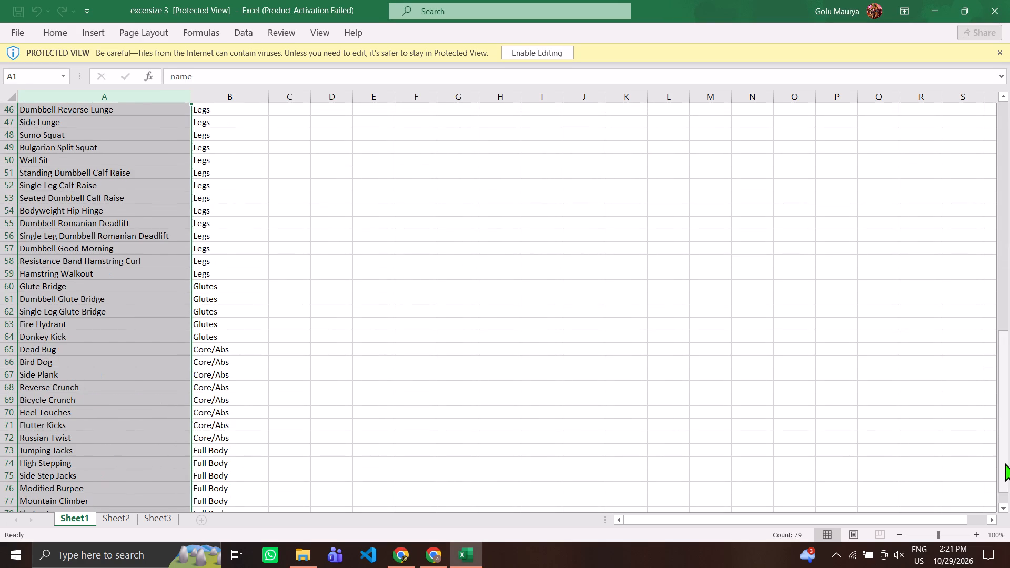
left_click_drag(1005, 463, 1009, 530)
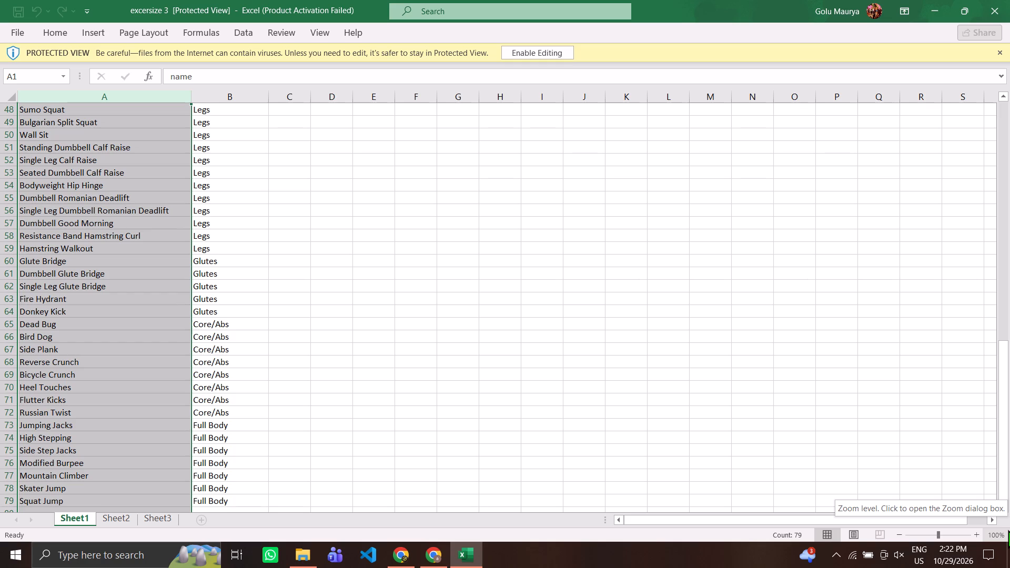
Enable editing in the excersize 3 workbook and close it.
left_click(527, 48)
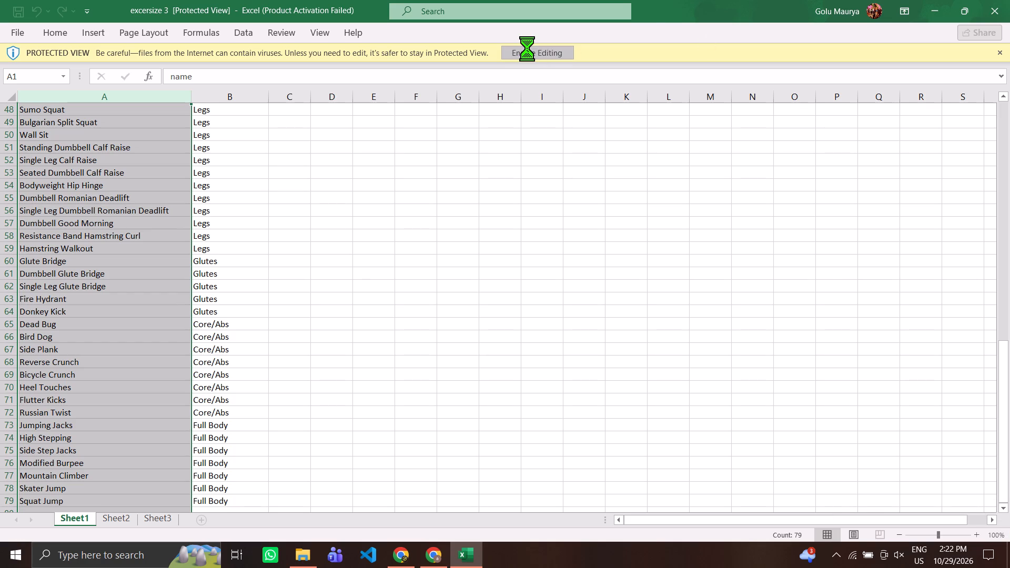
left_click(1009, 0)
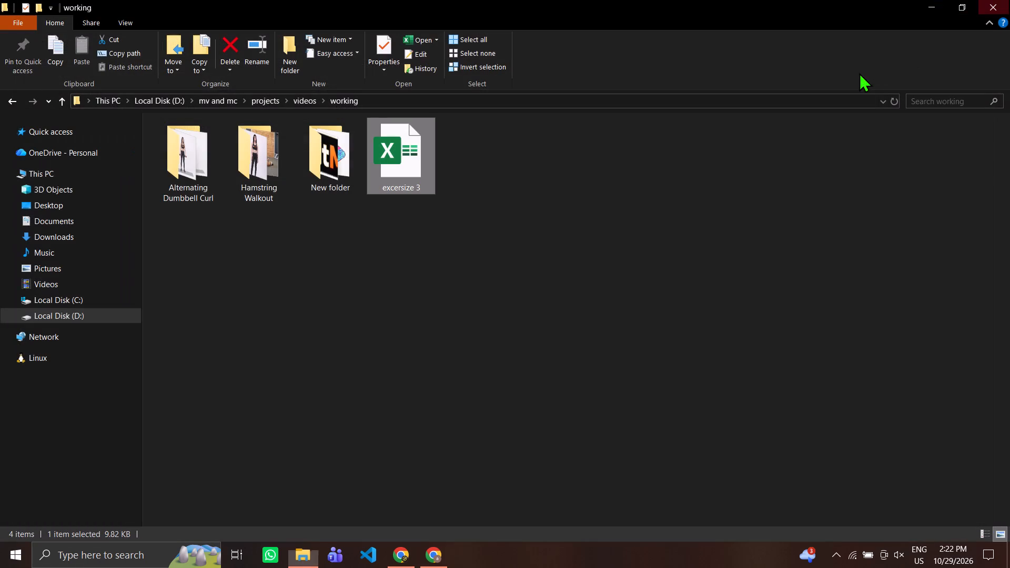